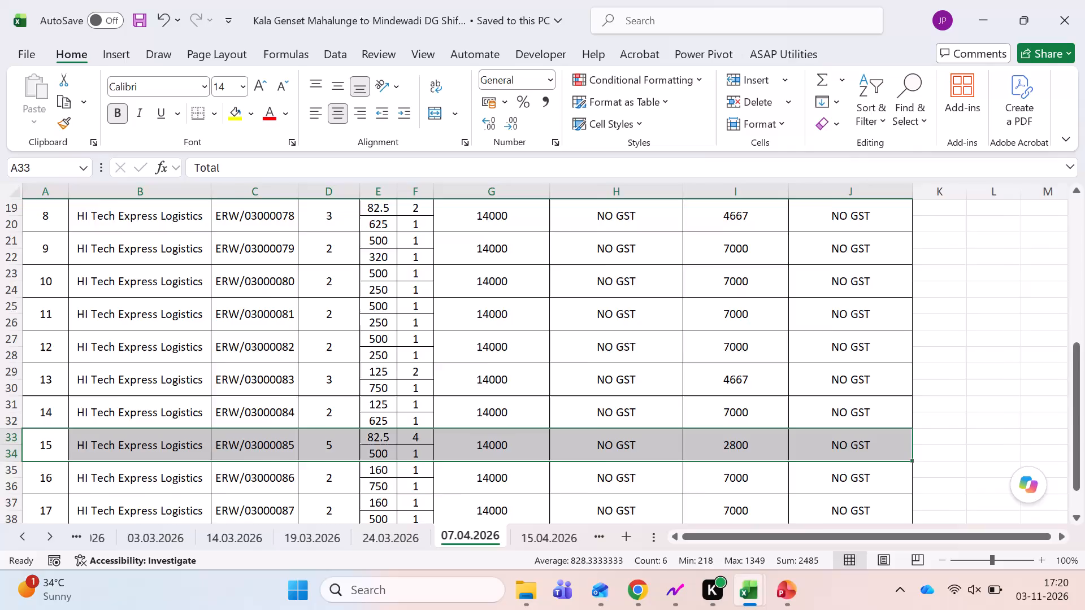
# Look through the dated transport bill sheets from 07.04.2026 to 12.10.2026 to find those with September bills.
pyautogui.hotkey('ctrl', 'pagedown')
pyautogui.hotkey('ctrl', 'pagedown')
pyautogui.hotkey('ctrl', 'pagedown')
pyautogui.hotkey('ctrl', 'pagedown')
pyautogui.hotkey('ctrl', 'pagedown')
pyautogui.hotkey('ctrl', 'pagedown')
pyautogui.hotkey('ctrl', 'pagedown')
pyautogui.hotkey('ctrl', 'pagedown')
pyautogui.hotkey('ctrl', 'pagedown')
pyautogui.hotkey('ctrl', 'pagedown')
pyautogui.hotkey('ctrl', 'pagedown')
pyautogui.hotkey('ctrl', 'pagedown')
pyautogui.hotkey('ctrl', 'pagedown')
pyautogui.hotkey('ctrl', 'pagedown')
pyautogui.hotkey('ctrl', 'pagedown')
pyautogui.hotkey('ctrl', 'pagedown')
pyautogui.hotkey('ctrl', 'pagedown')
pyautogui.hotkey('ctrl', 'pagedown')
pyautogui.hotkey('ctrl', 'pagedown')
pyautogui.hotkey('ctrl', 'pagedown')
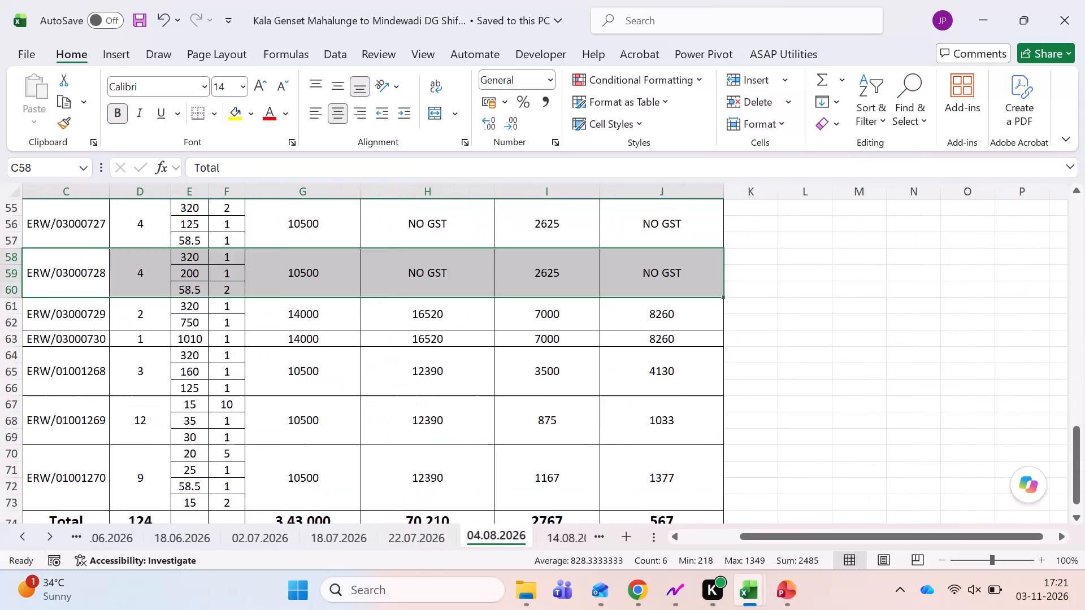
pyautogui.hotkey('ctrl', 'pageup')
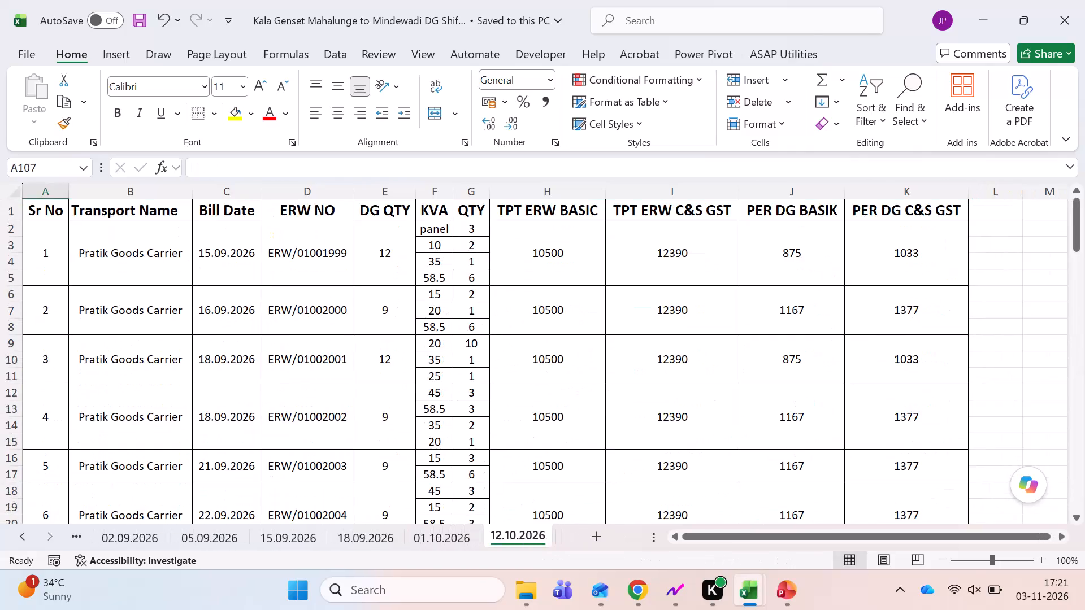
pyautogui.hotkey('ctrl', 'pageup')
pyautogui.hotkey('ctrl', 'pageup')
pyautogui.hotkey('ctrl', 'pageup')
pyautogui.hotkey('ctrl', 'pageup')
pyautogui.hotkey('ctrl', 'pageup')
pyautogui.hotkey('ctrl', 'pageup')
pyautogui.hotkey('ctrl', 'pageup')
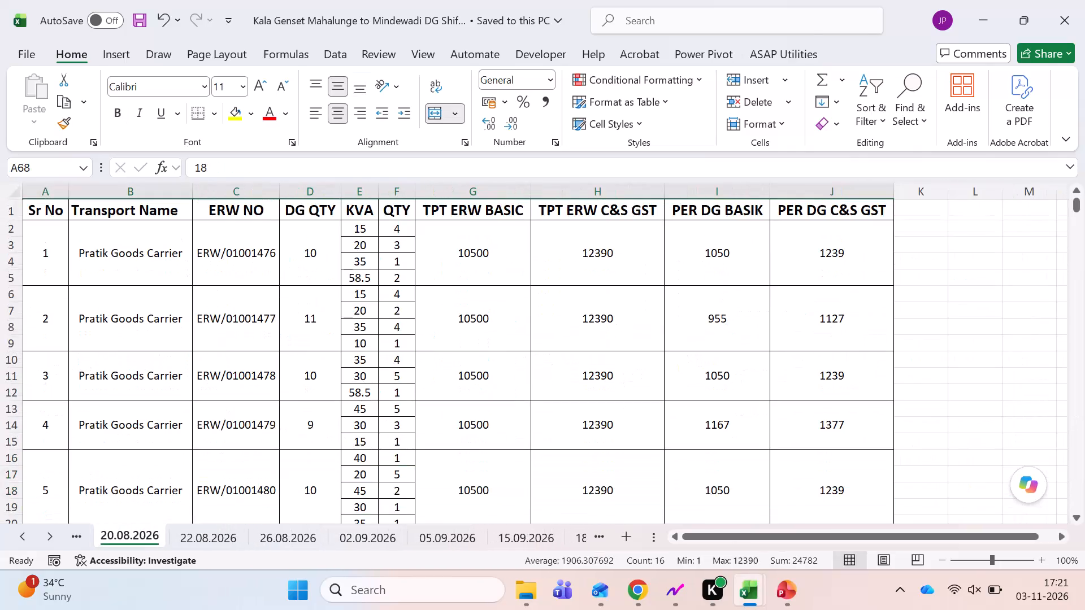
pyautogui.hotkey('ctrl', 'pagedown')
pyautogui.hotkey('ctrl', 'pagedown')
pyautogui.hotkey('ctrl', 'pagedown')
pyautogui.hotkey('ctrl', 'pagedown')
pyautogui.hotkey('ctrl', 'pagedown')
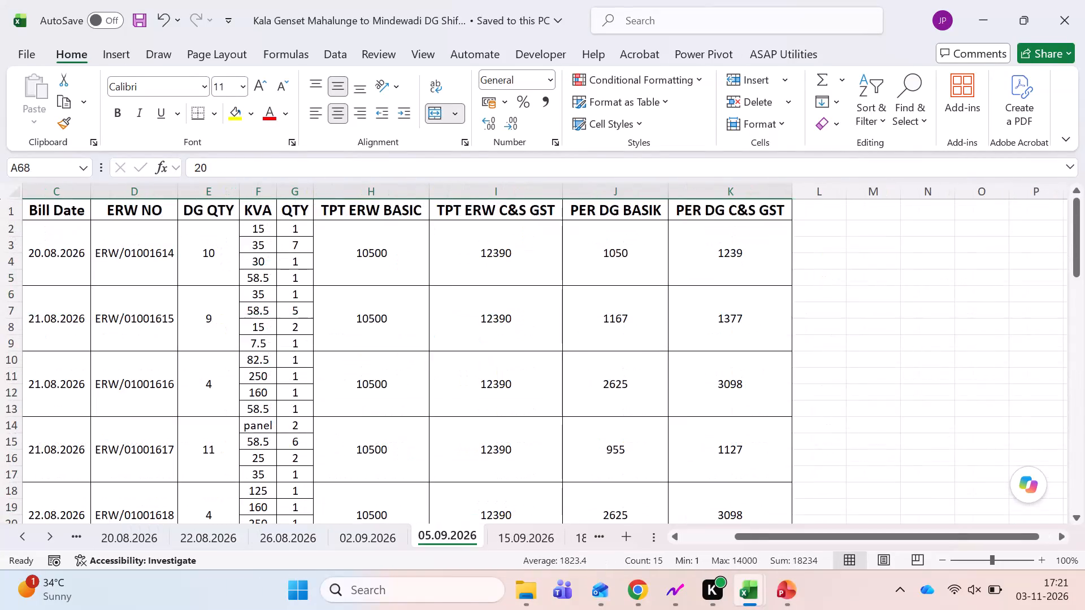
pyautogui.hotkey('ctrl', 'pagedown')
pyautogui.hotkey('ctrl', 'pagedown')
pyautogui.hotkey('ctrl', 'pagedown')
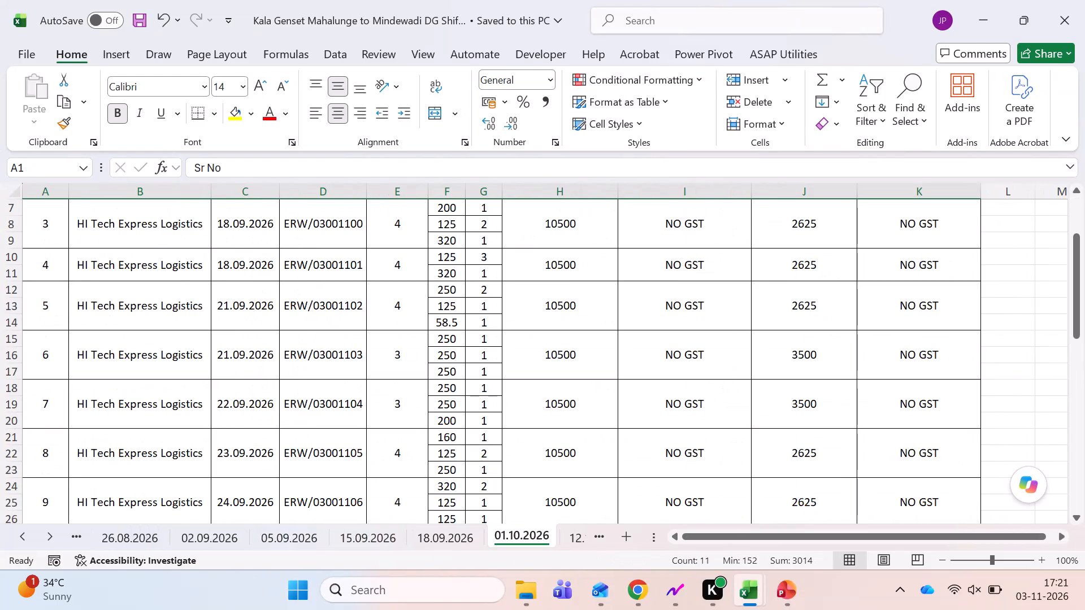
pyautogui.hotkey('ctrl', 'pageup')
pyautogui.hotkey('ctrl', 'pageup')
pyautogui.hotkey('ctrl', 'pageup')
pyautogui.hotkey('ctrl', 'pageup')
pyautogui.hotkey('ctrl', 'pageup')
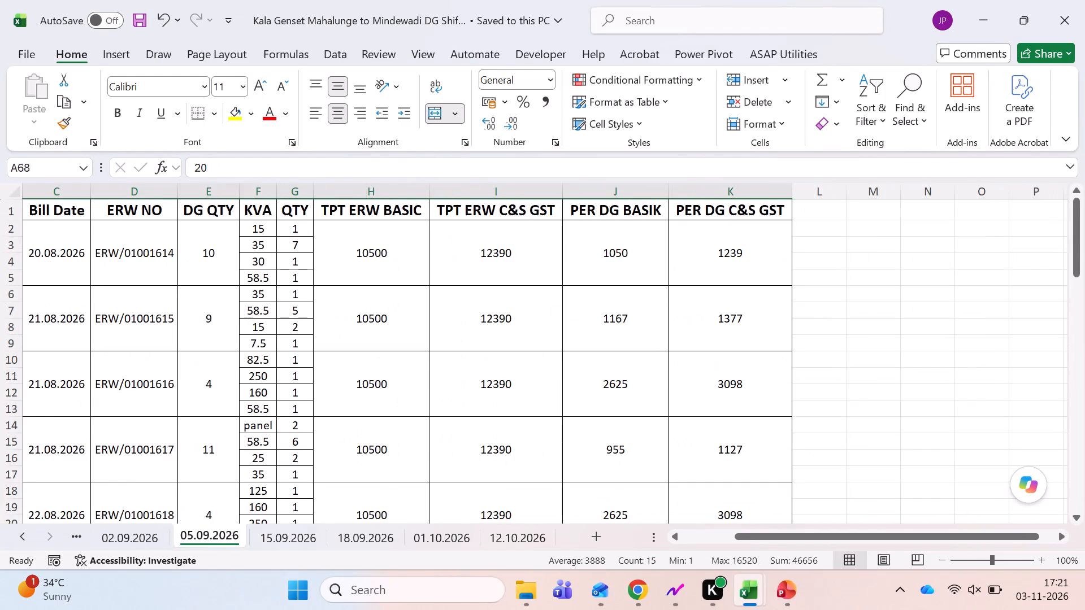
# Examine the bill dates and total rows on the sheets from 02.09.2026 through 12.10.2026.
pyautogui.scroll(4, 294, 251)
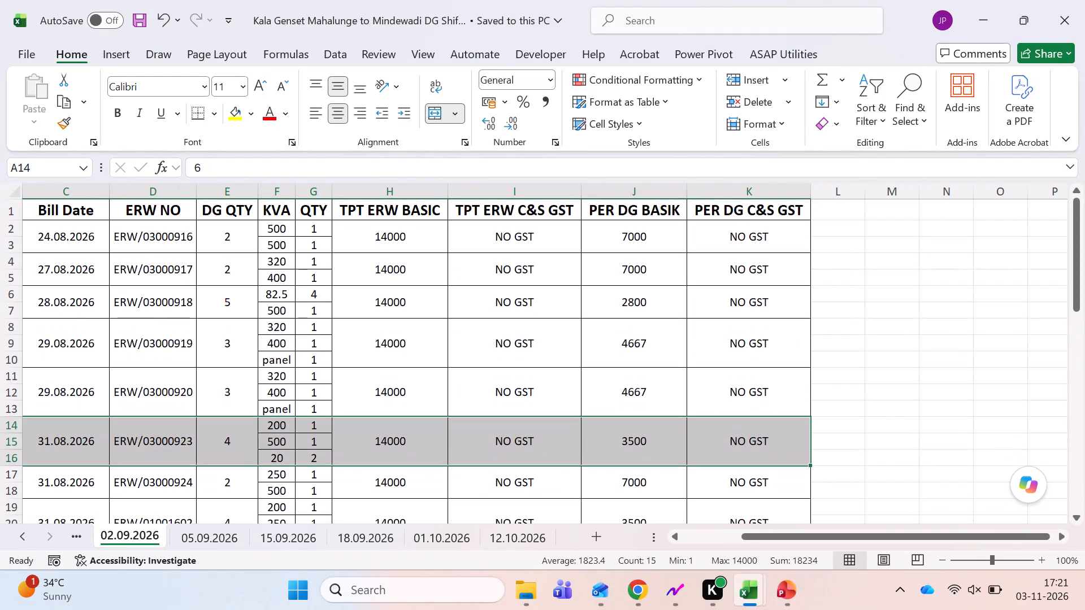
pyautogui.click(51, 271)
pyautogui.scroll(-2, 73, 320)
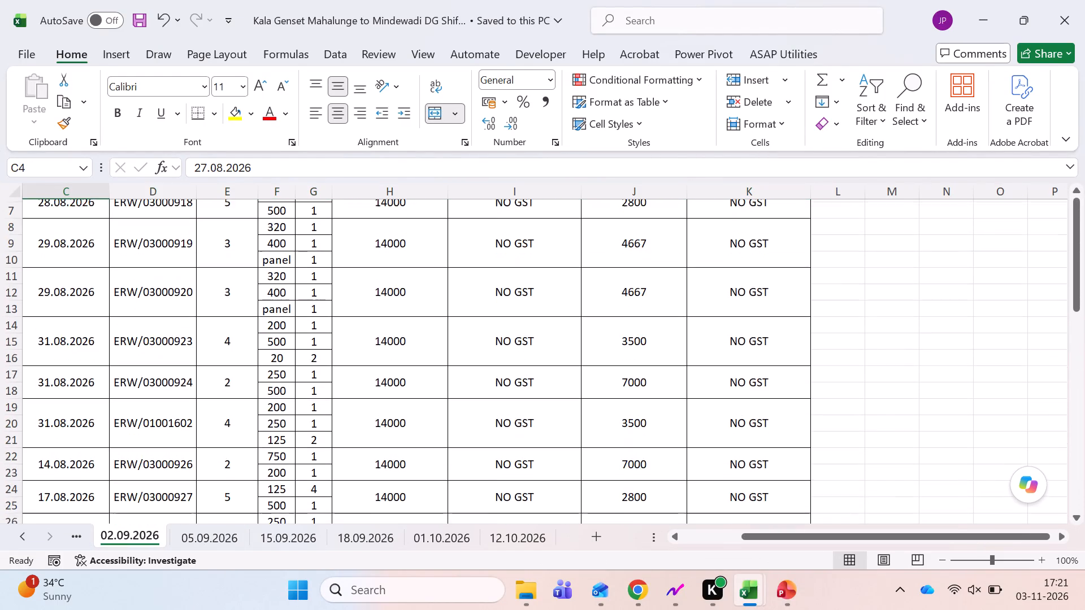
pyautogui.scroll(-4, 73, 320)
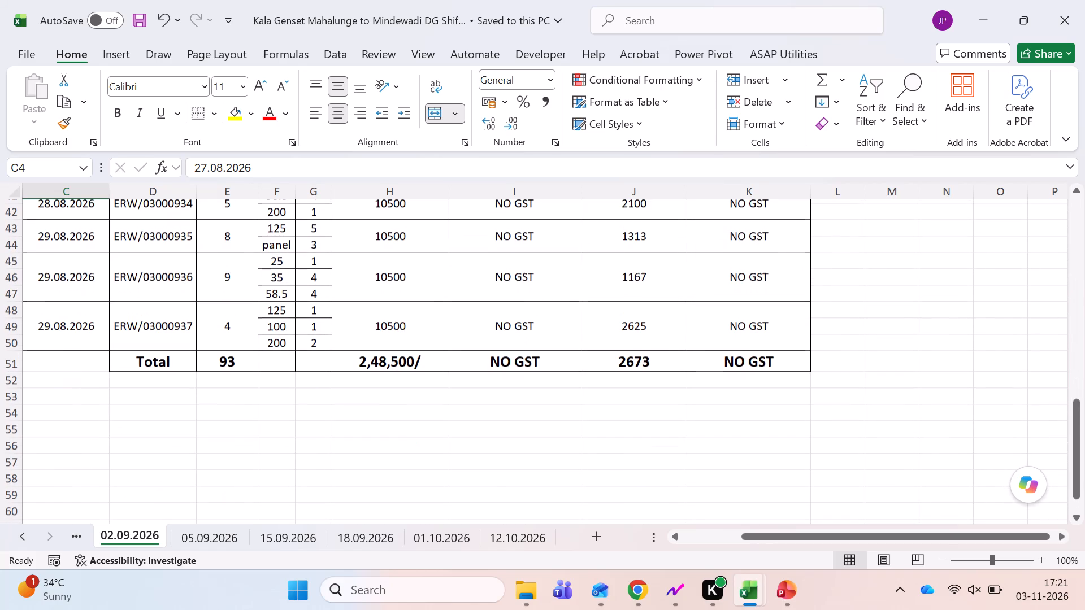
pyautogui.click(181, 539)
pyautogui.scroll(-3, 183, 385)
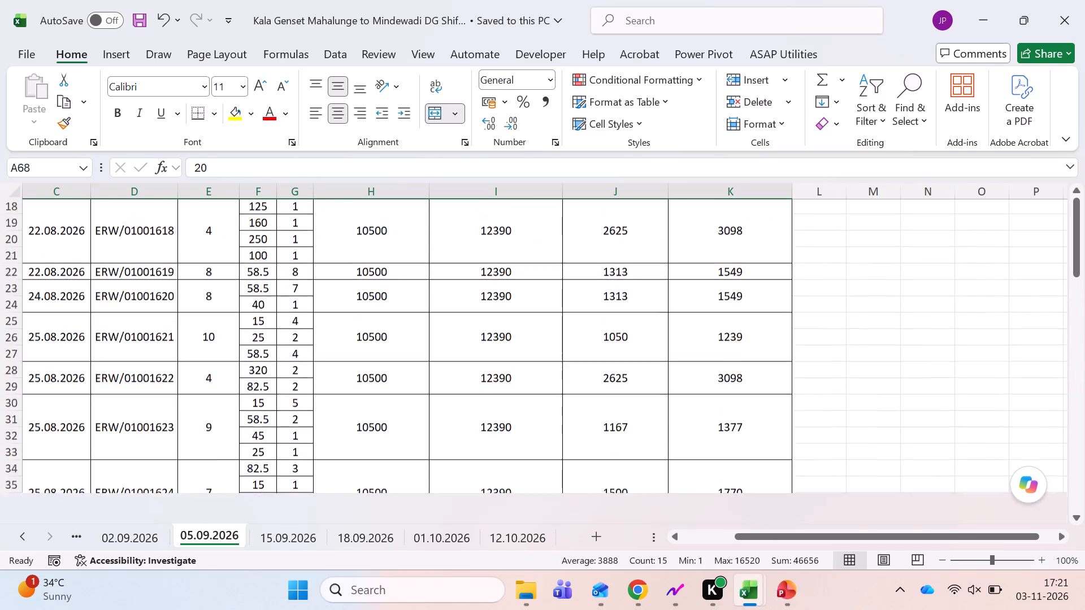
pyautogui.scroll(-5, 183, 385)
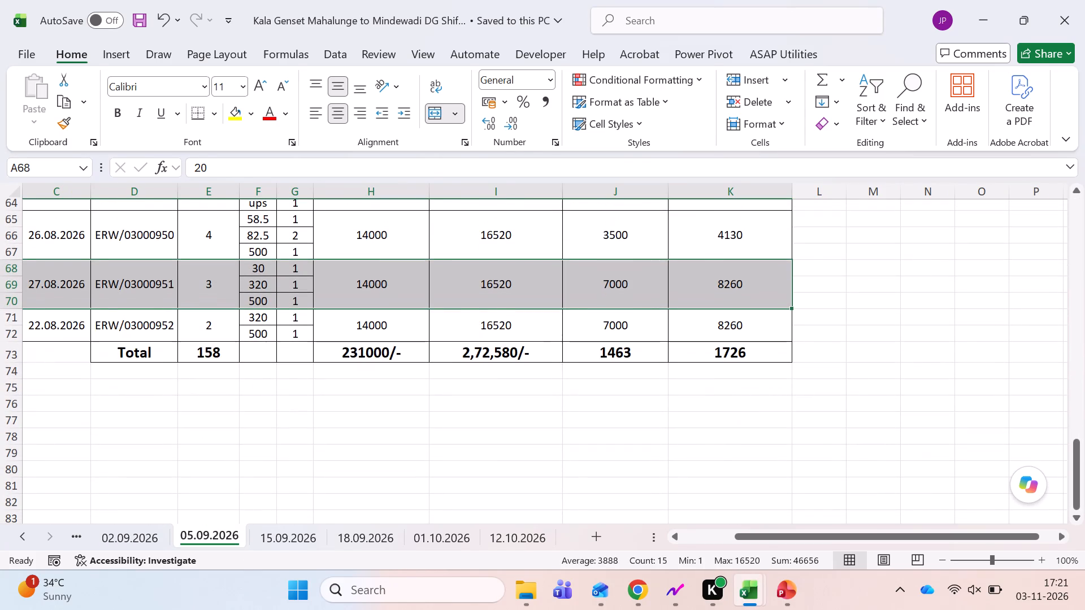
pyautogui.click(286, 537)
pyautogui.scroll(3, 259, 406)
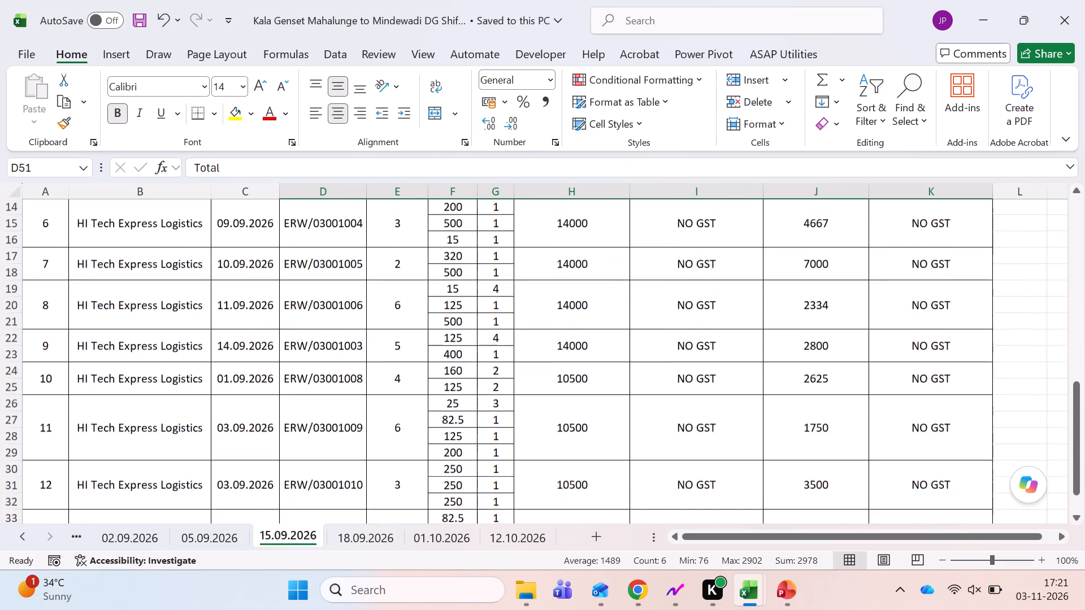
pyautogui.scroll(3, 259, 406)
pyautogui.scroll(-4, 259, 406)
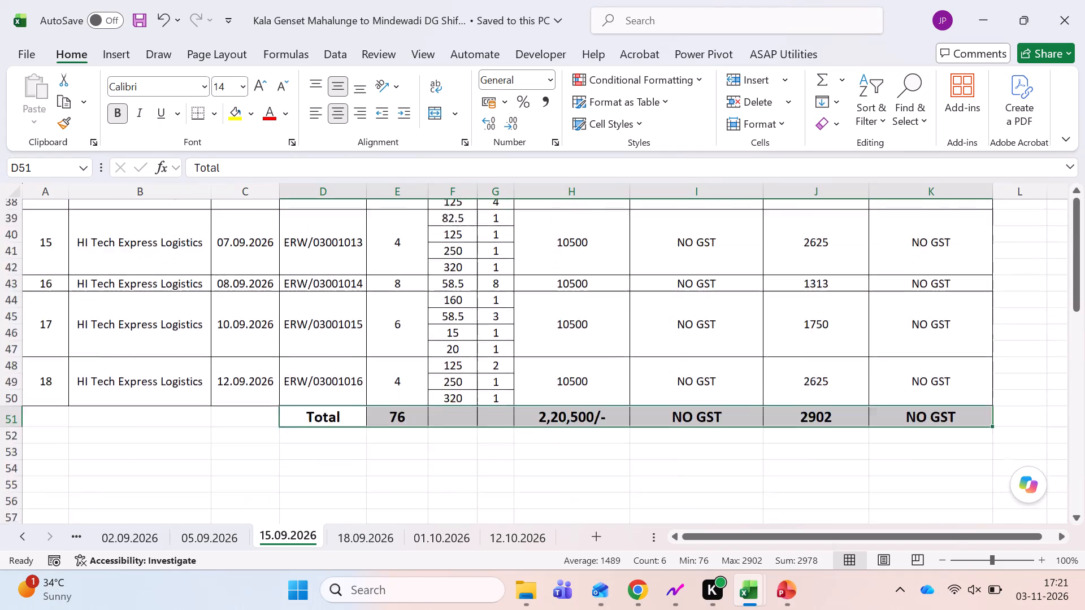
pyautogui.scroll(-1, 259, 406)
pyautogui.scroll(1, 259, 406)
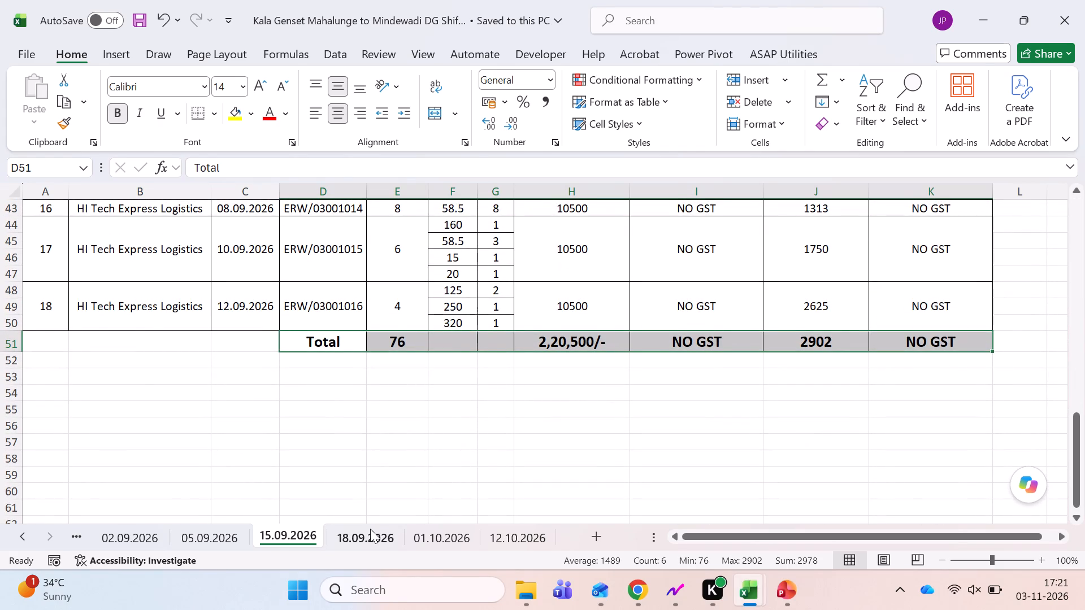
pyautogui.click(370, 531)
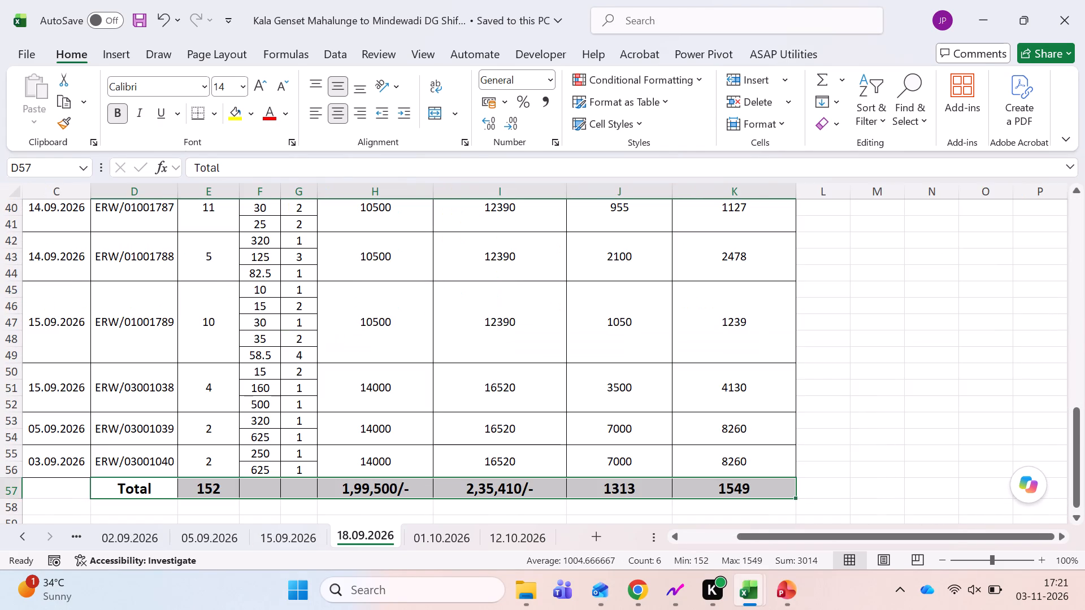
pyautogui.click(413, 535)
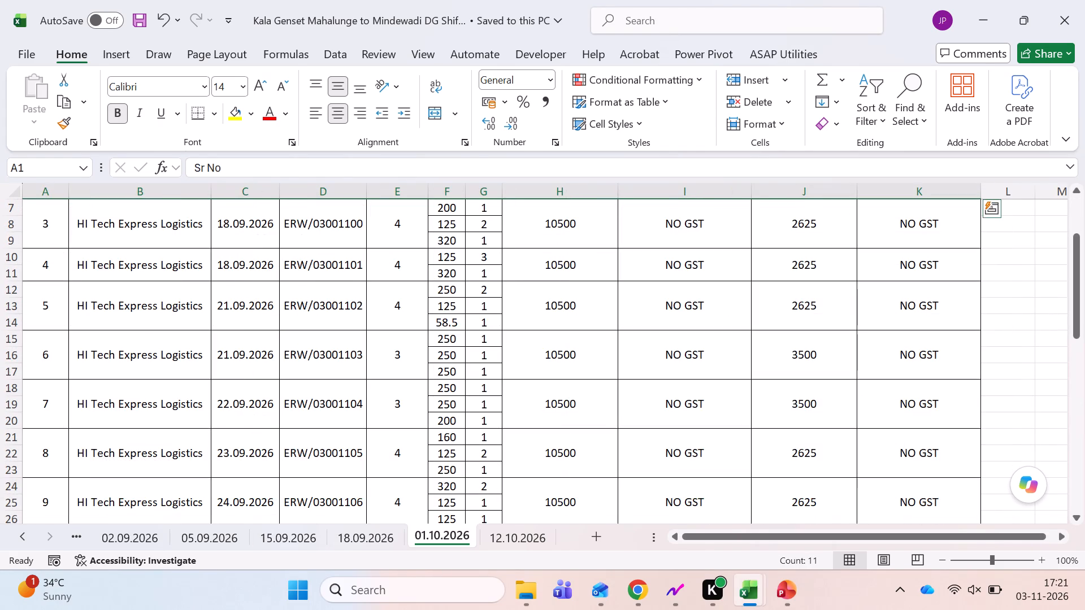
pyautogui.click(500, 540)
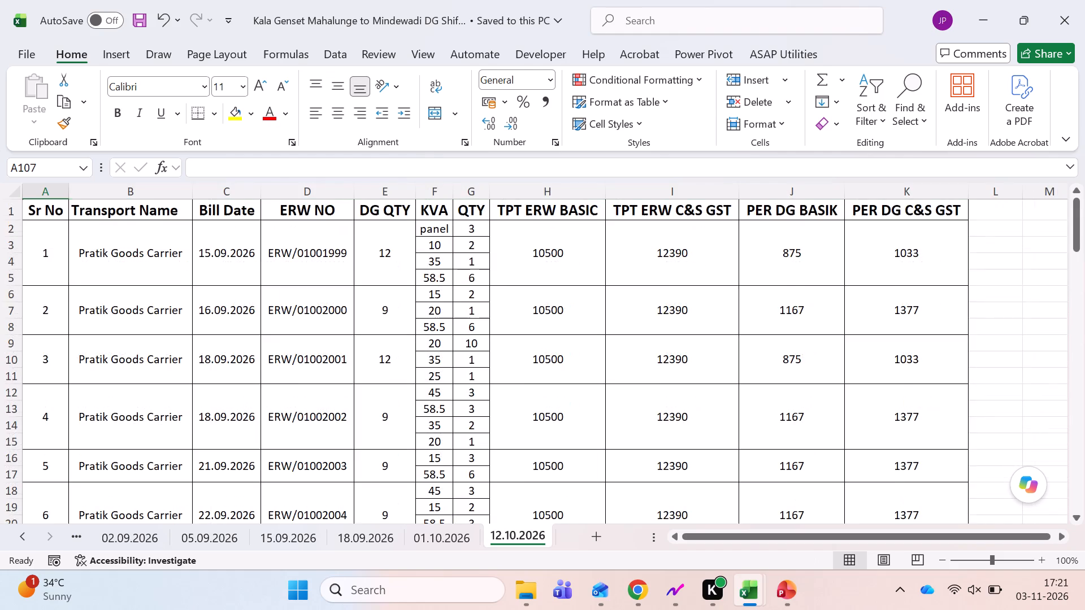
pyautogui.scroll(-6, 389, 408)
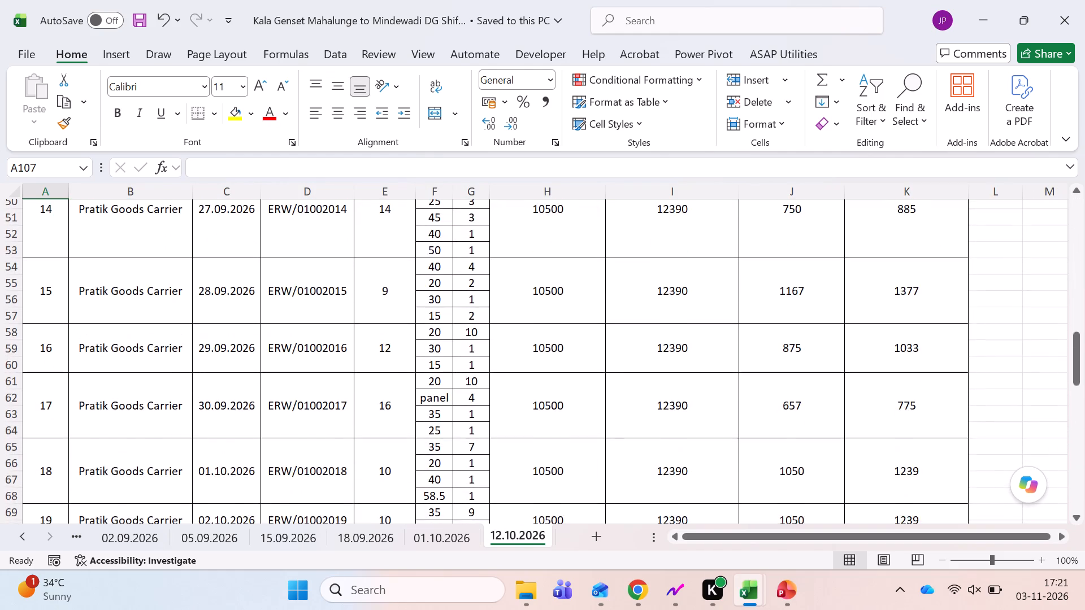
pyautogui.scroll(-4, 389, 408)
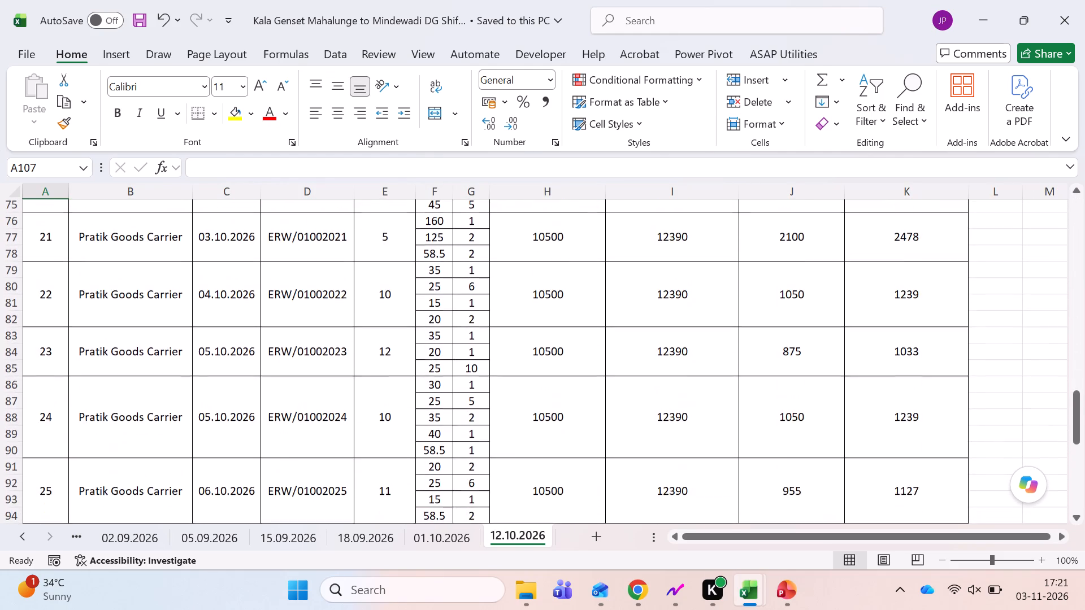
pyautogui.scroll(-3, 389, 408)
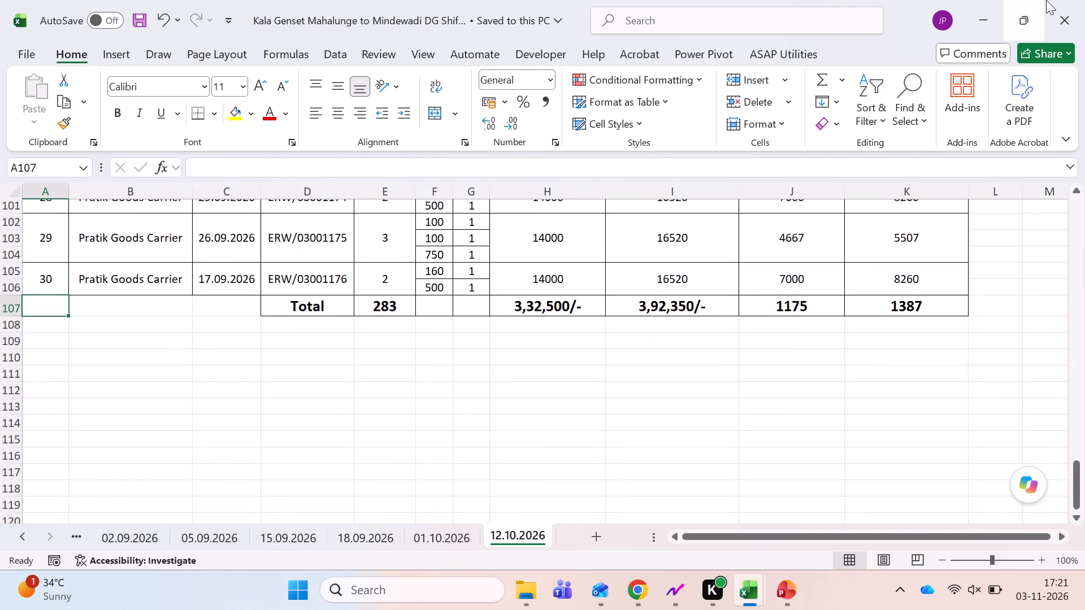
# Close the DG shifting workbook and copy the file Kala Genset Mahalunge to Mindewadi DG Shifting from the Downloads folder.
pyautogui.click(1066, 0)
pyautogui.click(521, 586)
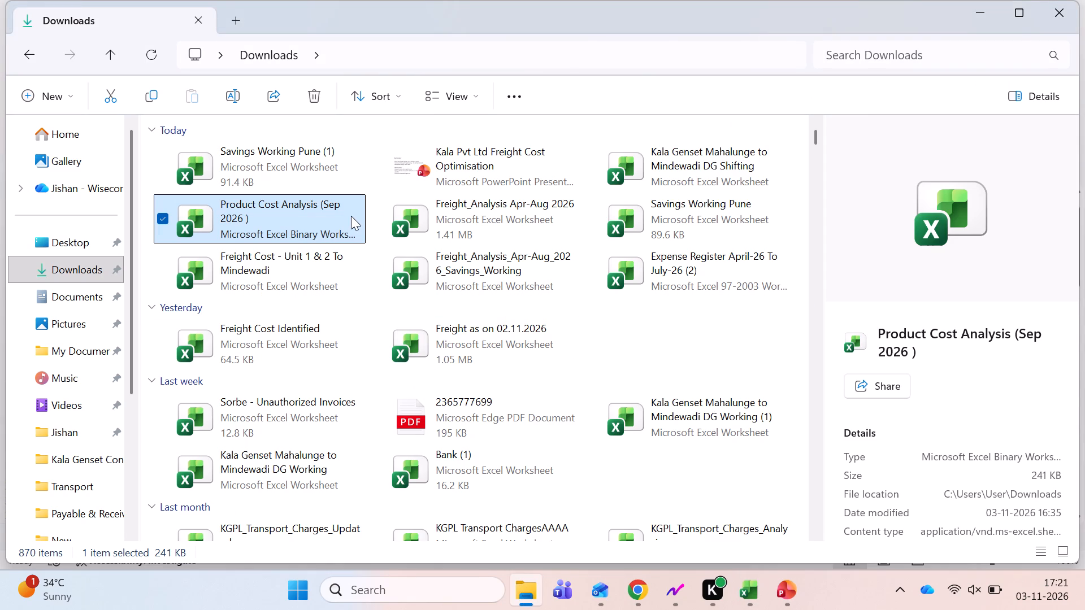
pyautogui.press('F5')
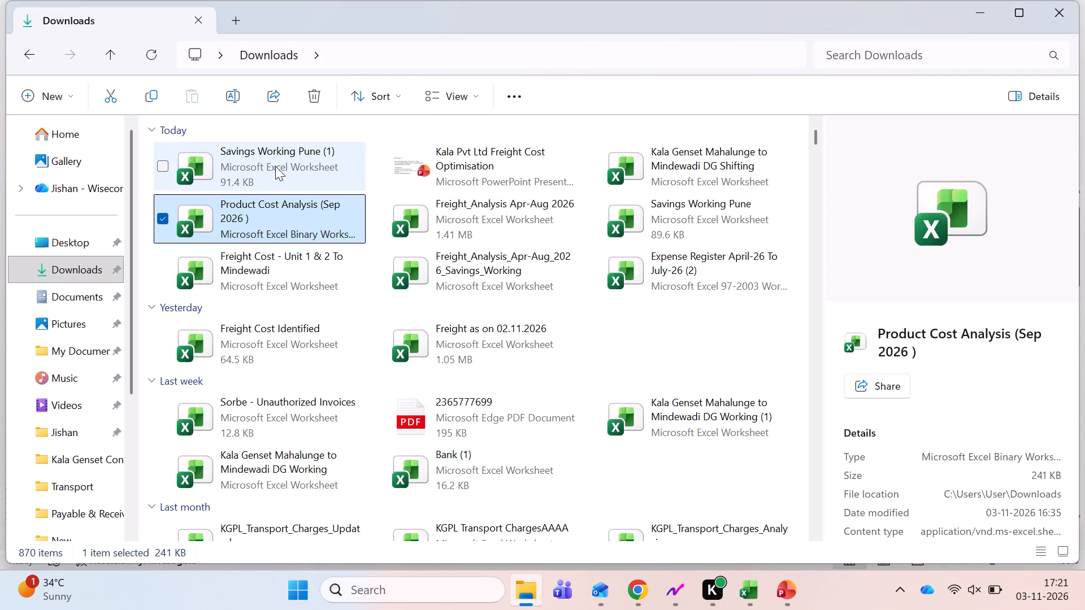
pyautogui.click(275, 163)
pyautogui.click(694, 169)
pyautogui.hotkey('ctrl', 'c')
pyautogui.hotkey('ctrl', 'c')
pyautogui.hotkey('ctrl', 'c')
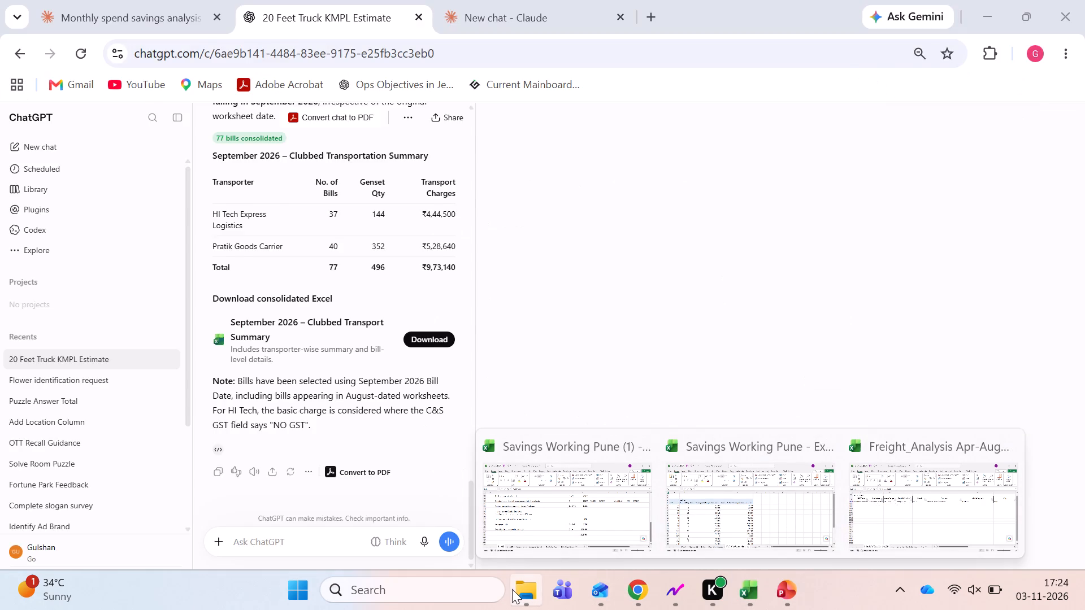
pyautogui.doubleClick(660, 177)
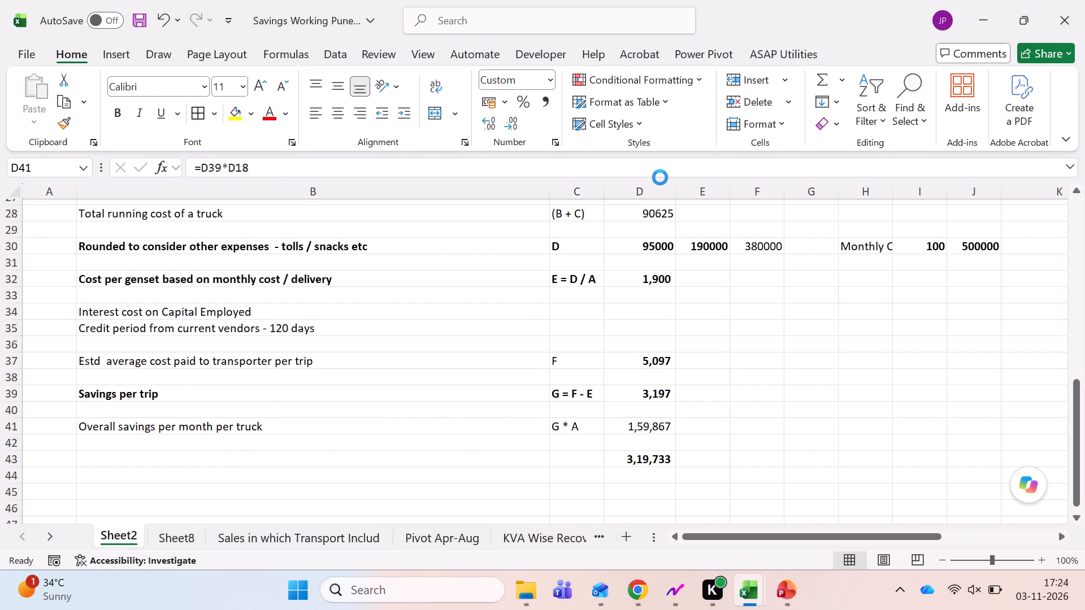
pyautogui.click(222, 329)
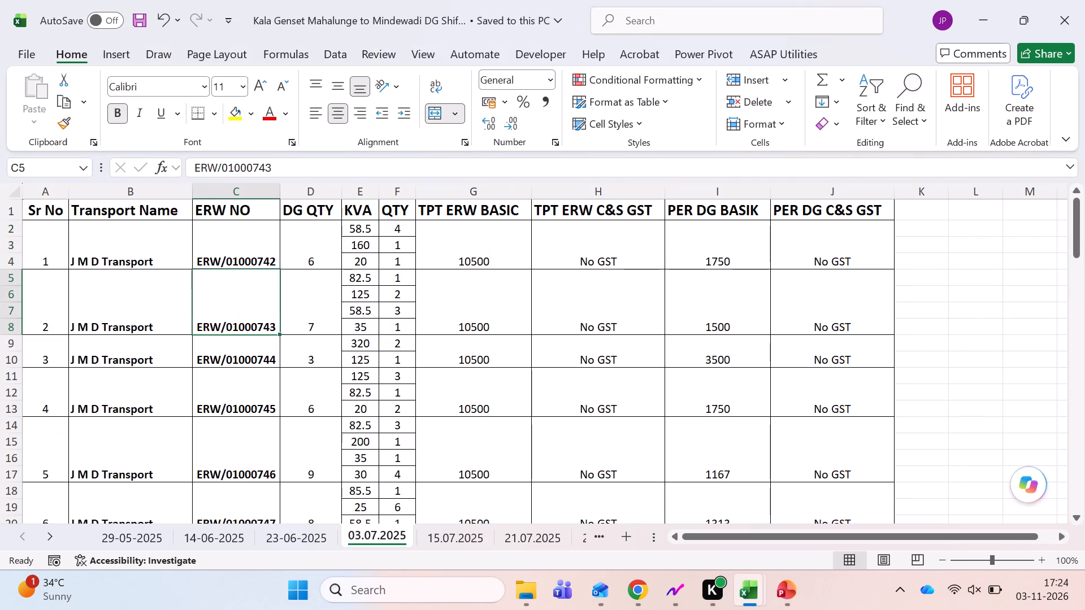
# Go through the dated bill sheets to the September 2026 ones, ending on sheet 05.09.2026.
pyautogui.click(142, 335)
pyautogui.hotkey('ctrl', 'pagedown')
pyautogui.hotkey('ctrl', 'pagedown')
pyautogui.hotkey('ctrl', 'pagedown')
pyautogui.hotkey('ctrl', 'pagedown')
pyautogui.hotkey('ctrl', 'pagedown')
pyautogui.hotkey('ctrl', 'pagedown')
pyautogui.hotkey('ctrl', 'pagedown')
pyautogui.hotkey('ctrl', 'pagedown')
pyautogui.hotkey('ctrl', 'pagedown')
pyautogui.hotkey('ctrl', 'pagedown')
pyautogui.hotkey('ctrl', 'pagedown')
pyautogui.hotkey('ctrl', 'pagedown')
pyautogui.hotkey('ctrl', 'pagedown')
pyautogui.hotkey('ctrl', 'pagedown')
pyautogui.hotkey('ctrl', 'pagedown')
pyautogui.hotkey('ctrl', 'pagedown')
pyautogui.hotkey('ctrl', 'pagedown')
pyautogui.hotkey('ctrl', 'pagedown')
pyautogui.hotkey('ctrl', 'pagedown')
pyautogui.hotkey('ctrl', 'pagedown')
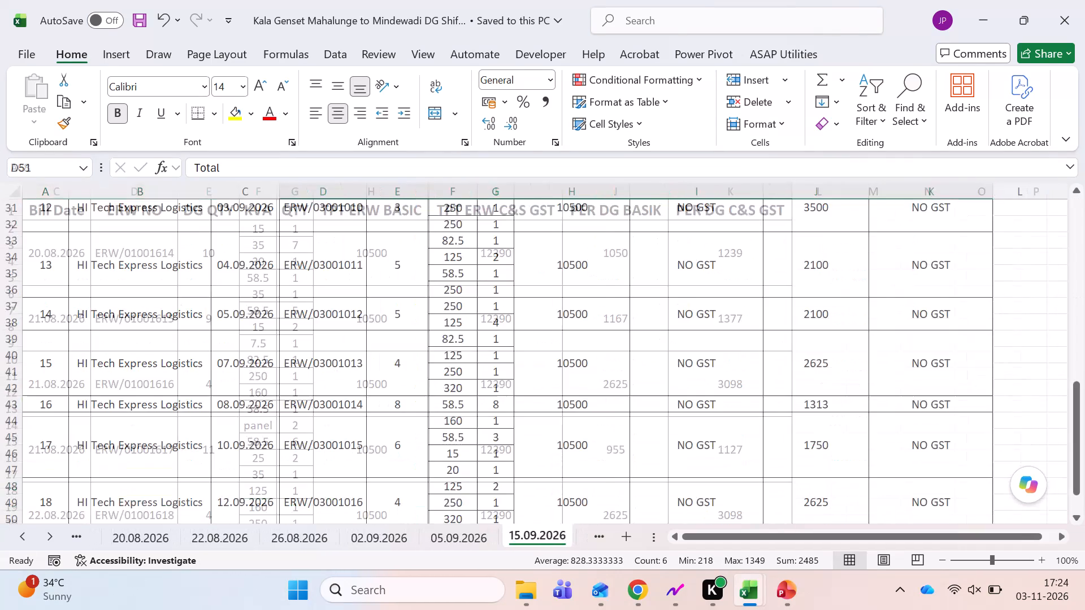
pyautogui.hotkey('ctrl', 'pageup')
pyautogui.hotkey('ctrl', 'pageup')
pyautogui.hotkey('ctrl', 'pageup')
pyautogui.hotkey('ctrl', 'pageup')
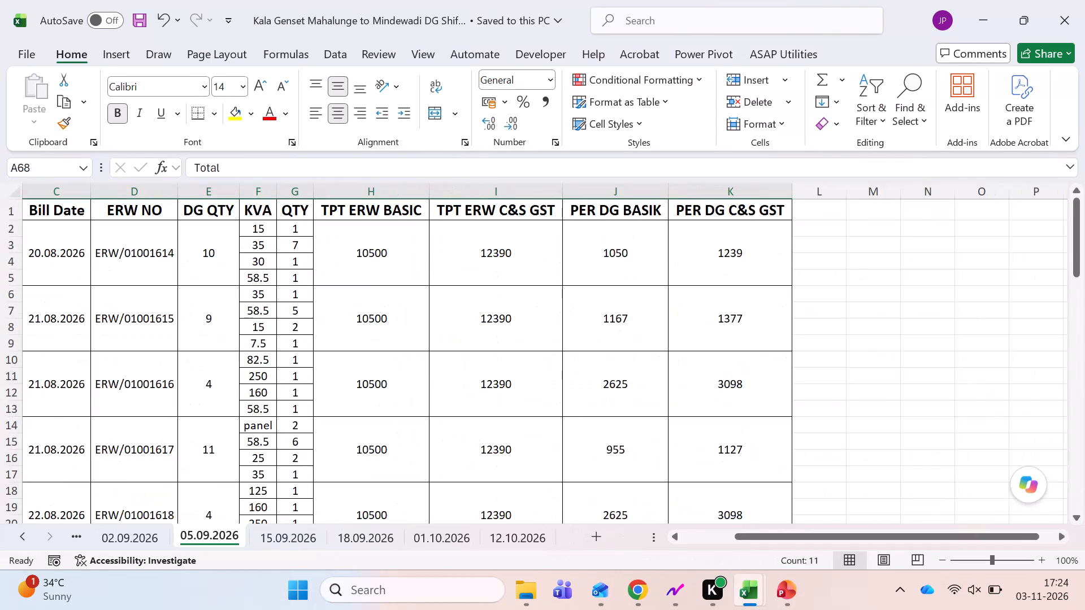
# Save the workbook and check the bill dates on sheet 05.09.2026.
pyautogui.hotkey('ctrl', 's')
pyautogui.scroll(-3, 83, 341)
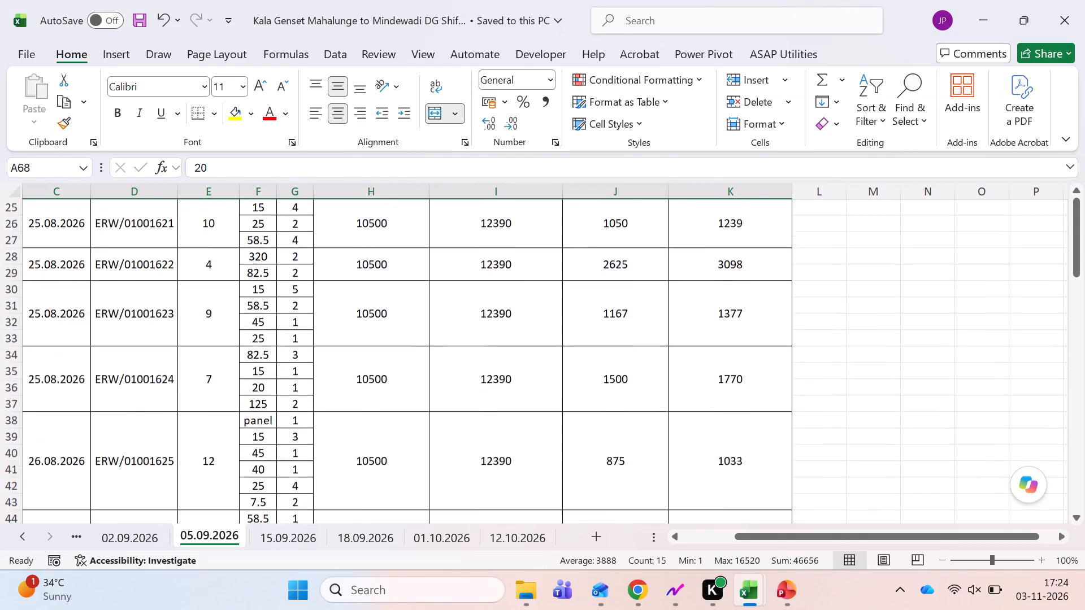
pyautogui.scroll(-5, 83, 341)
# Check the bill dates on sheet 15.09.2026 and highlight its TPT ERW BASIC total in cell H51 yellow.
pyautogui.hotkey('ctrl', 'pagedown')
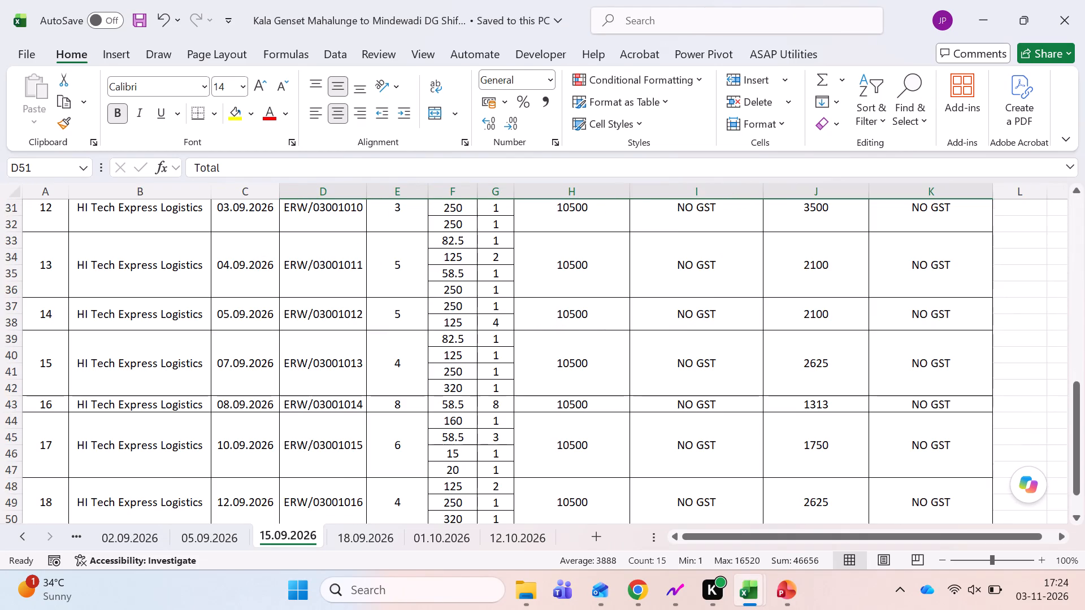
pyautogui.scroll(4, 120, 346)
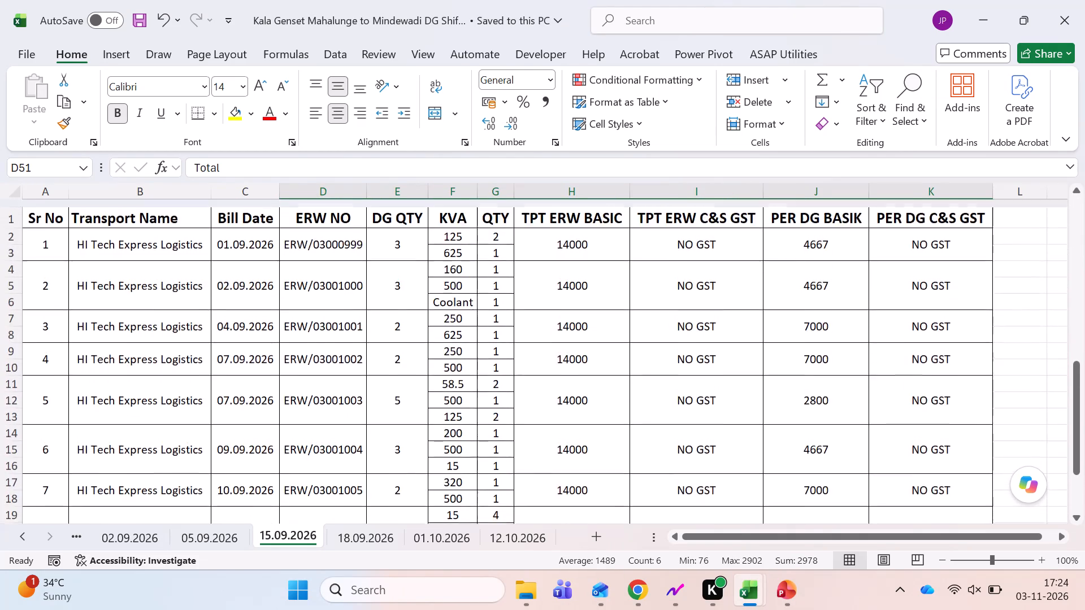
pyautogui.scroll(3, 120, 346)
pyautogui.scroll(-5, 120, 346)
pyautogui.scroll(4, 120, 346)
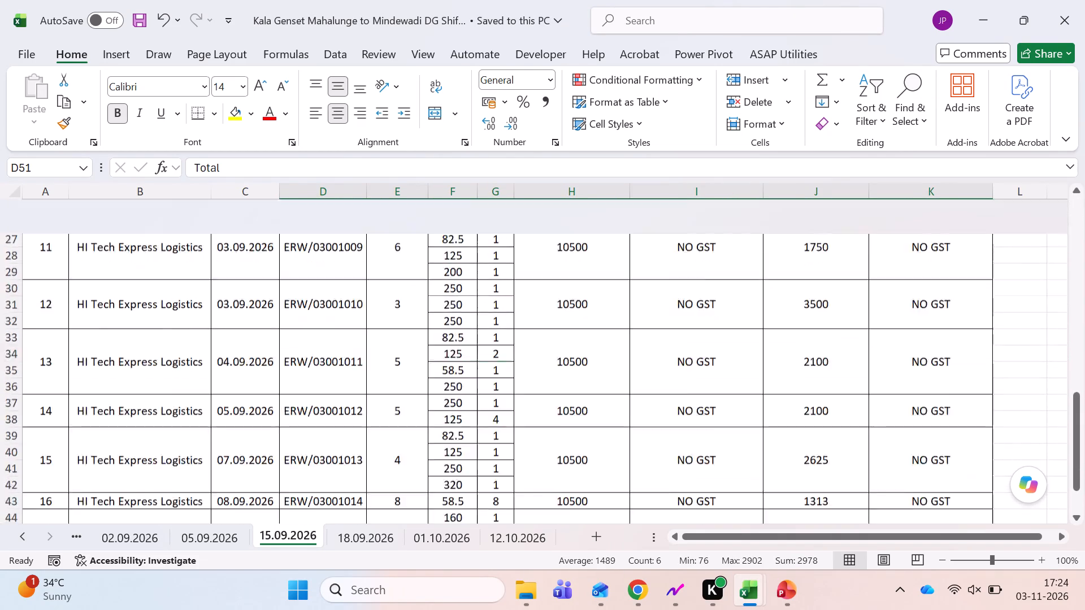
pyautogui.scroll(5, 120, 346)
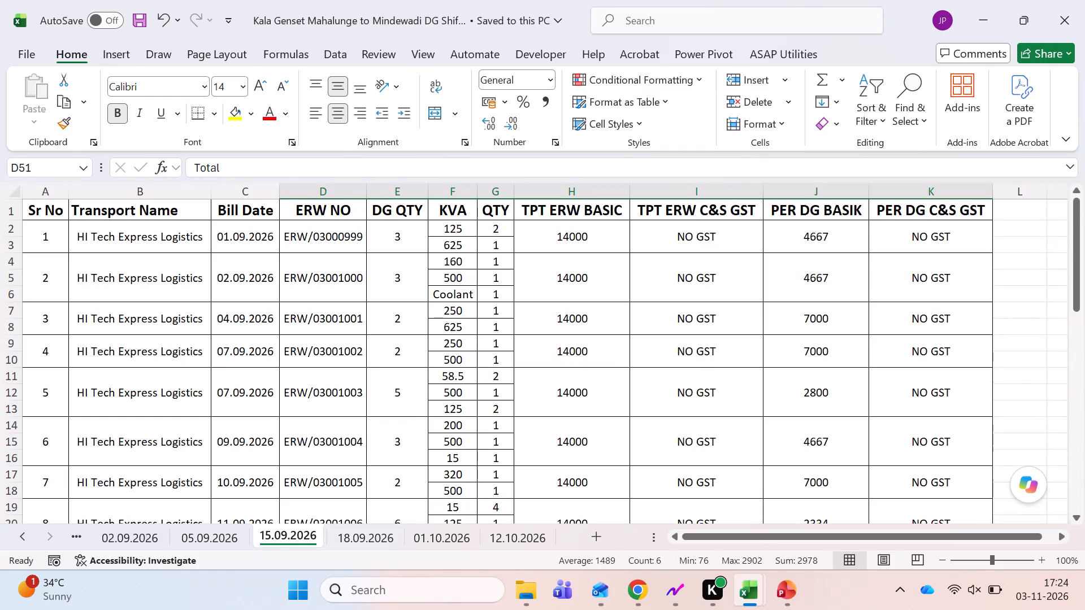
pyautogui.scroll(-1, 580, 403)
pyautogui.scroll(1, 580, 403)
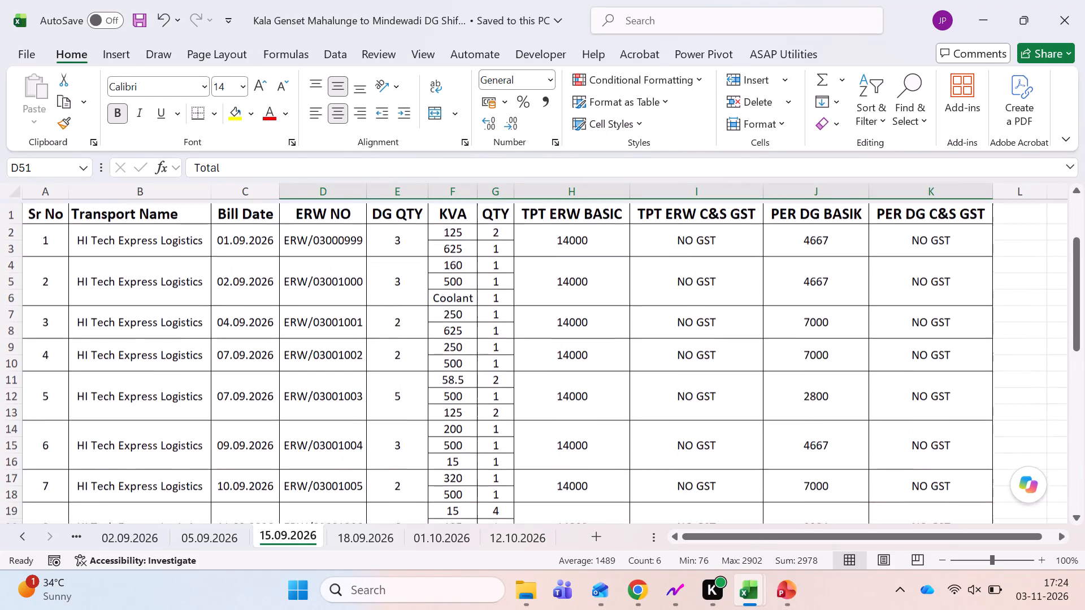
pyautogui.scroll(-3, 580, 403)
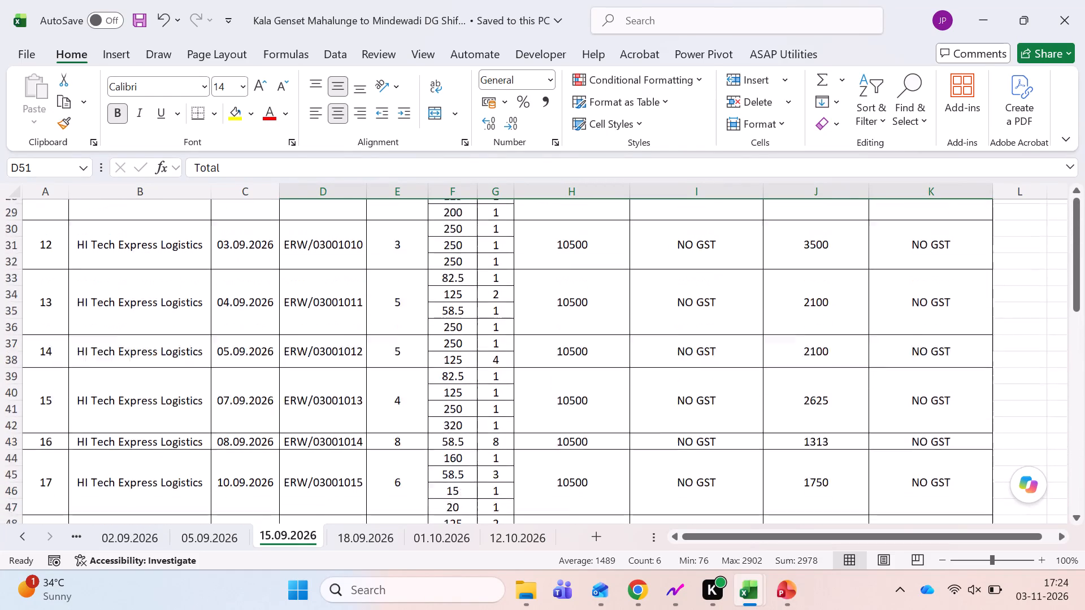
pyautogui.scroll(-2, 580, 403)
pyautogui.click(580, 416)
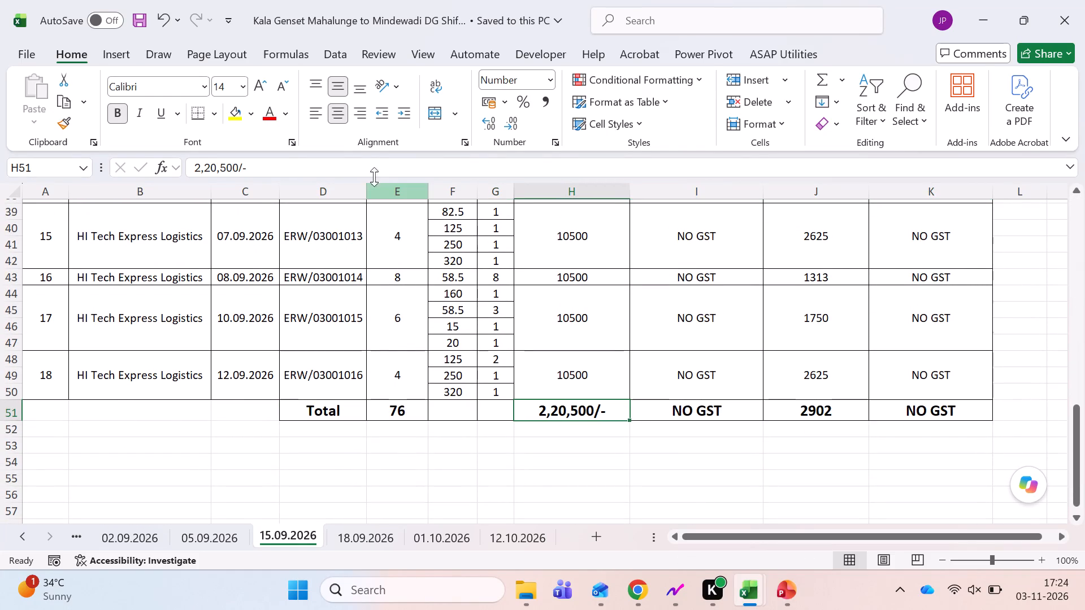
pyautogui.click(229, 112)
# Check the bill dates on sheet 18.09.2026 and highlight its TPT ERW BASIC total in cell H57 yellow.
pyautogui.hotkey('ctrl', 'pagedown')
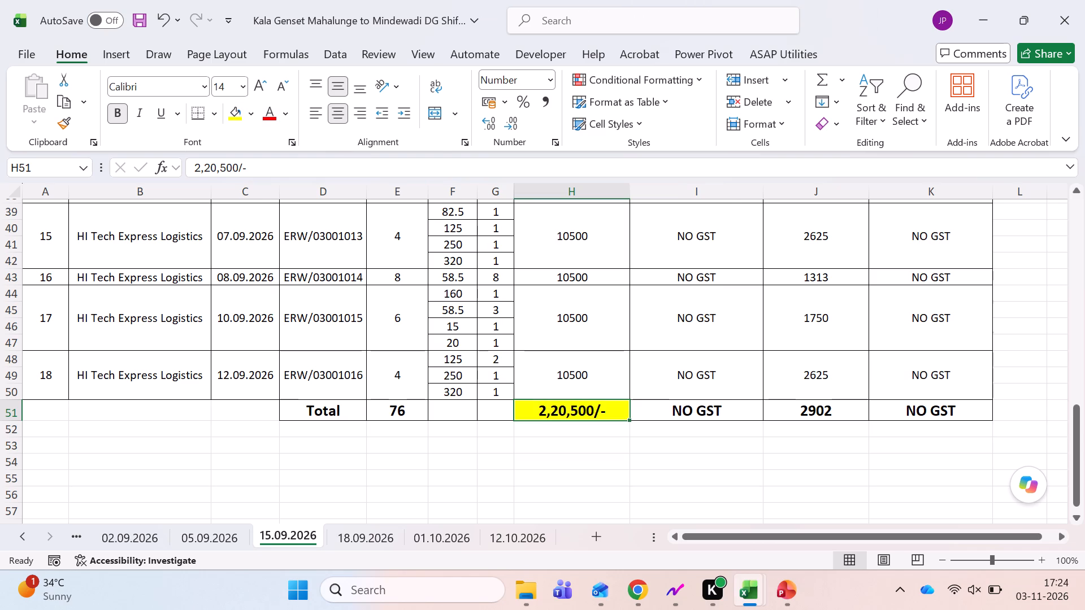
pyautogui.click(366, 491)
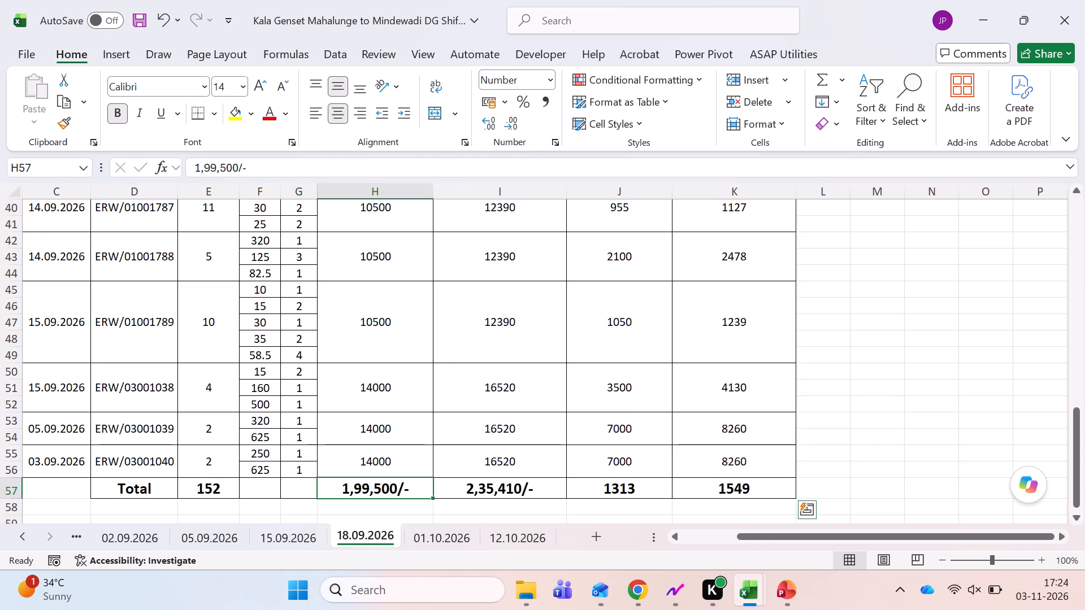
pyautogui.scroll(5, 341, 450)
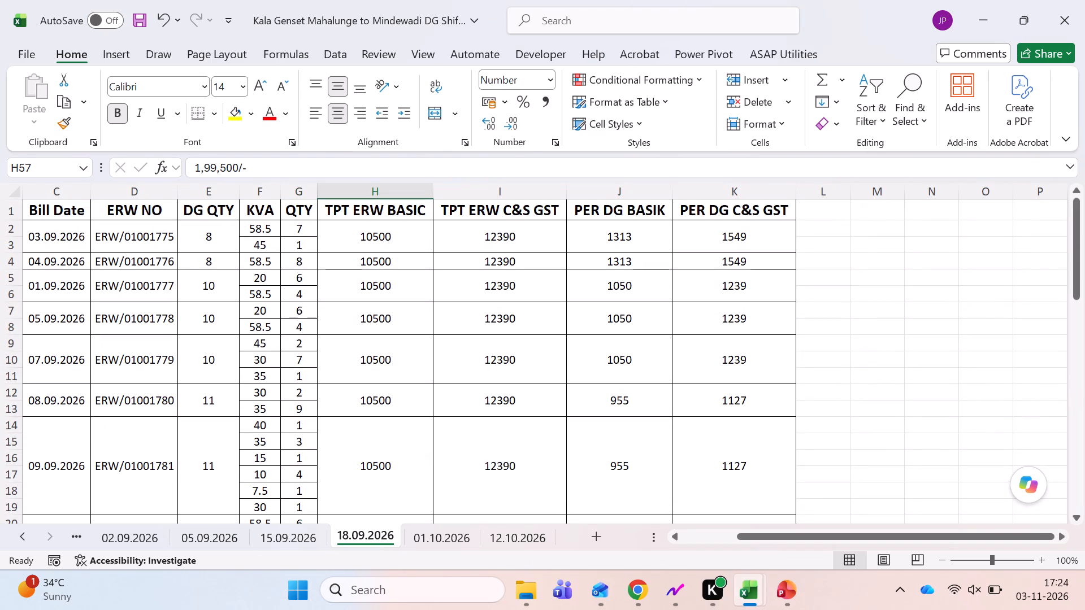
pyautogui.scroll(-4, 249, 383)
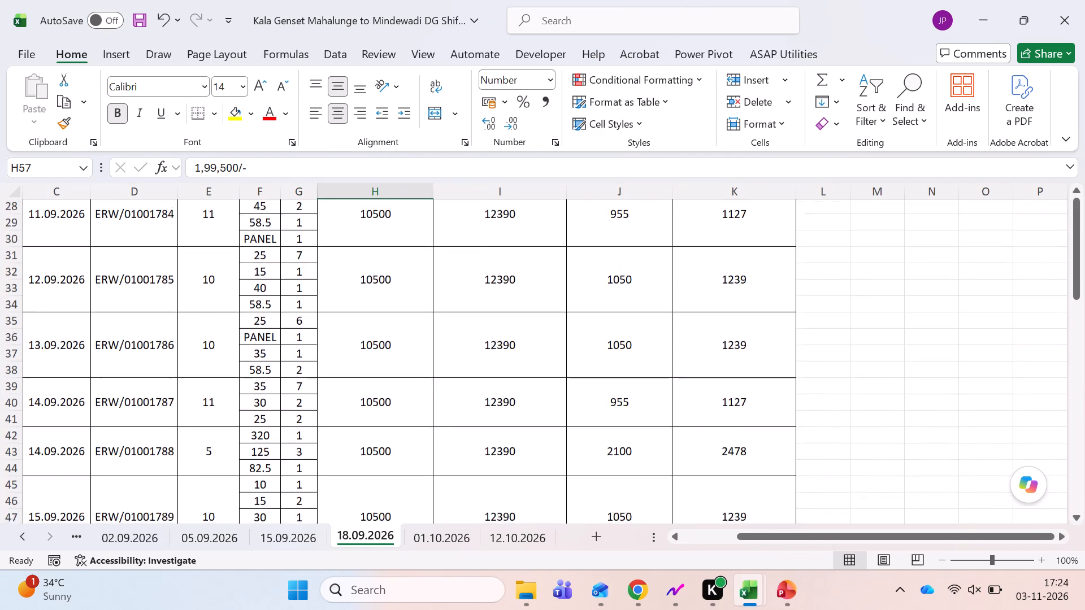
pyautogui.scroll(-2, 249, 383)
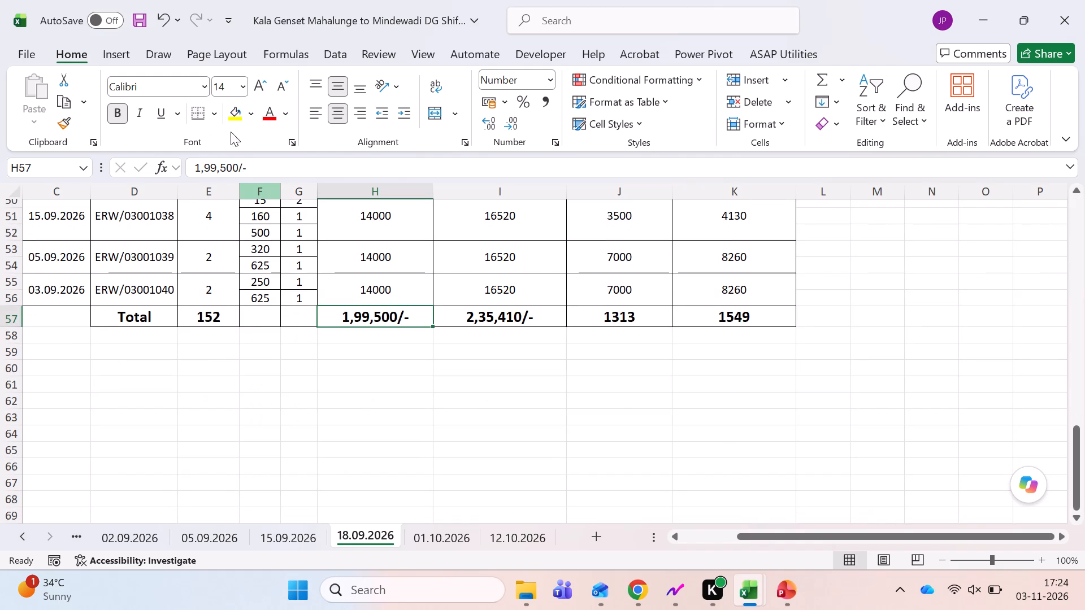
pyautogui.click(235, 117)
# Check the bills on sheet 01.10.2026 and highlight its TPT ERW BASIC total in cell H55 yellow.
pyautogui.hotkey('ctrl', 'pagedown')
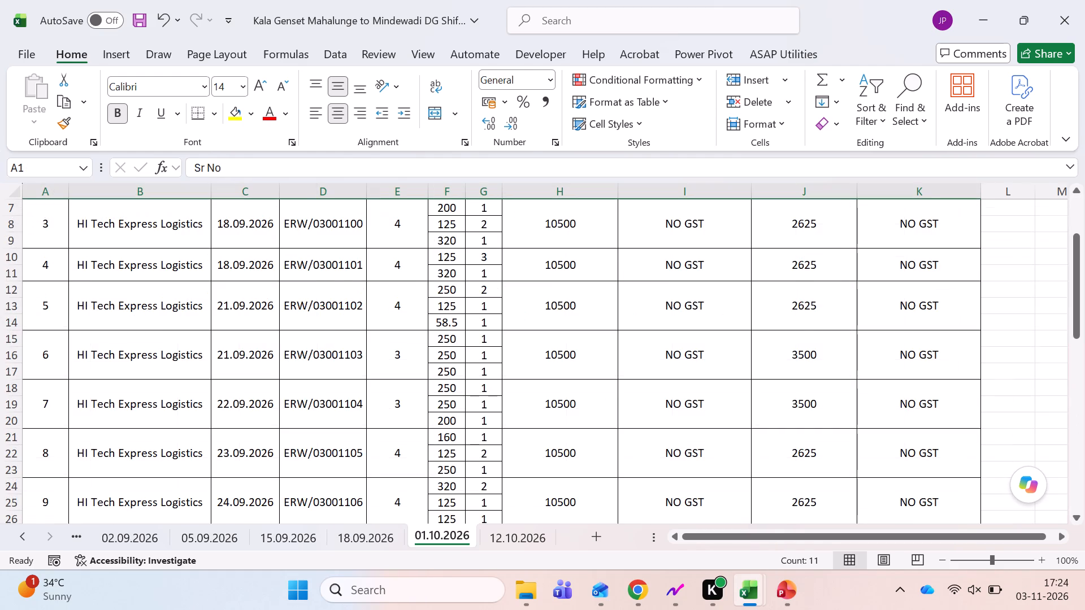
pyautogui.scroll(3, 274, 348)
pyautogui.scroll(-6, 274, 348)
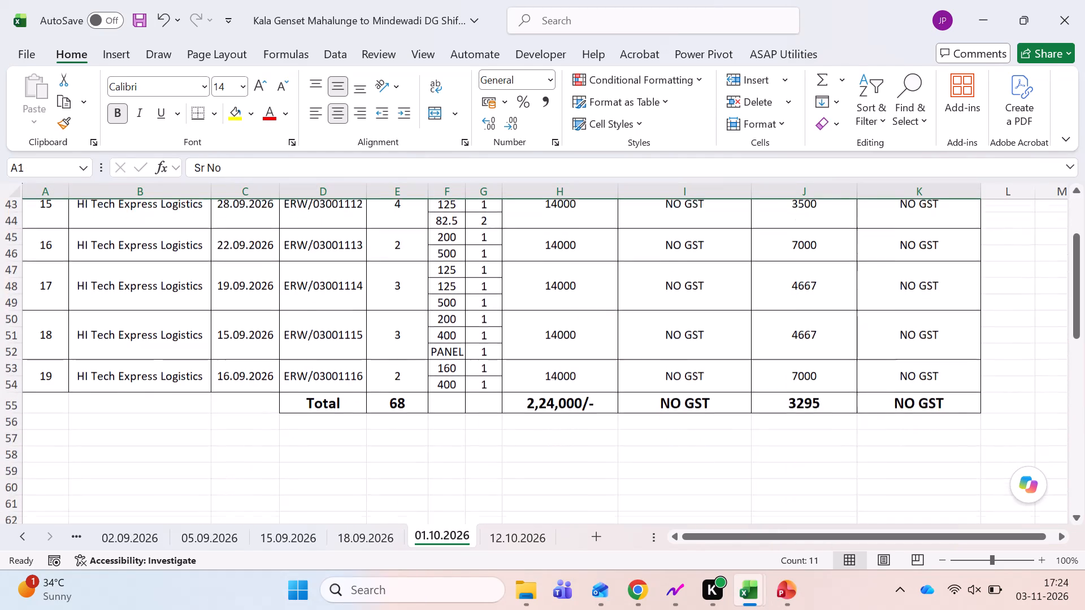
pyautogui.scroll(-1, 274, 348)
pyautogui.click(545, 357)
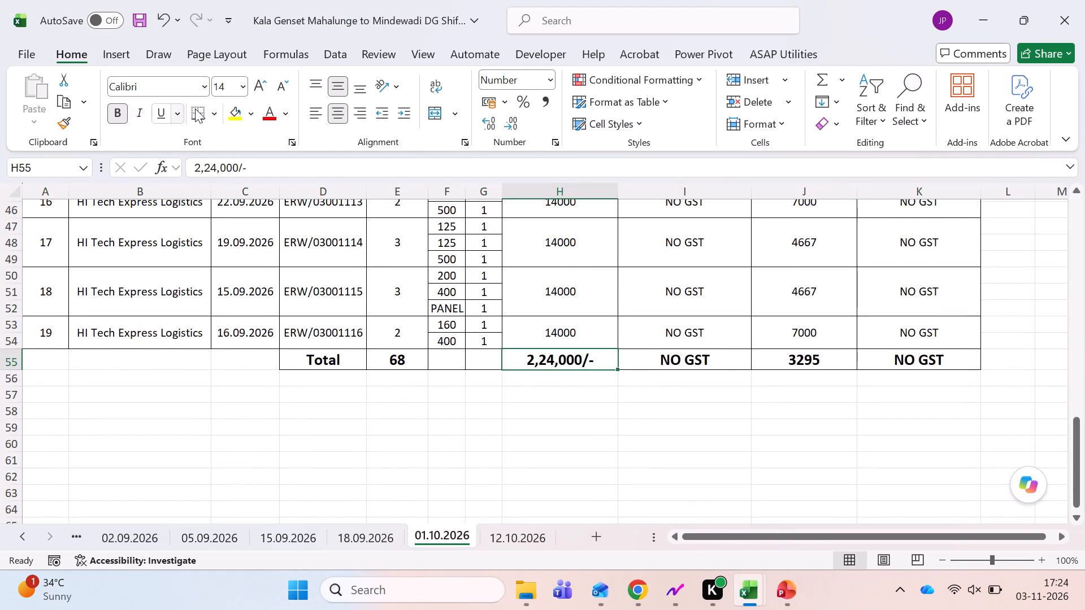
pyautogui.click(232, 108)
# Check the bills on sheet 12.10.2026 and highlight its TPT ERW BASIC total in cell H107 yellow.
pyautogui.hotkey('ctrl', 'pagedown')
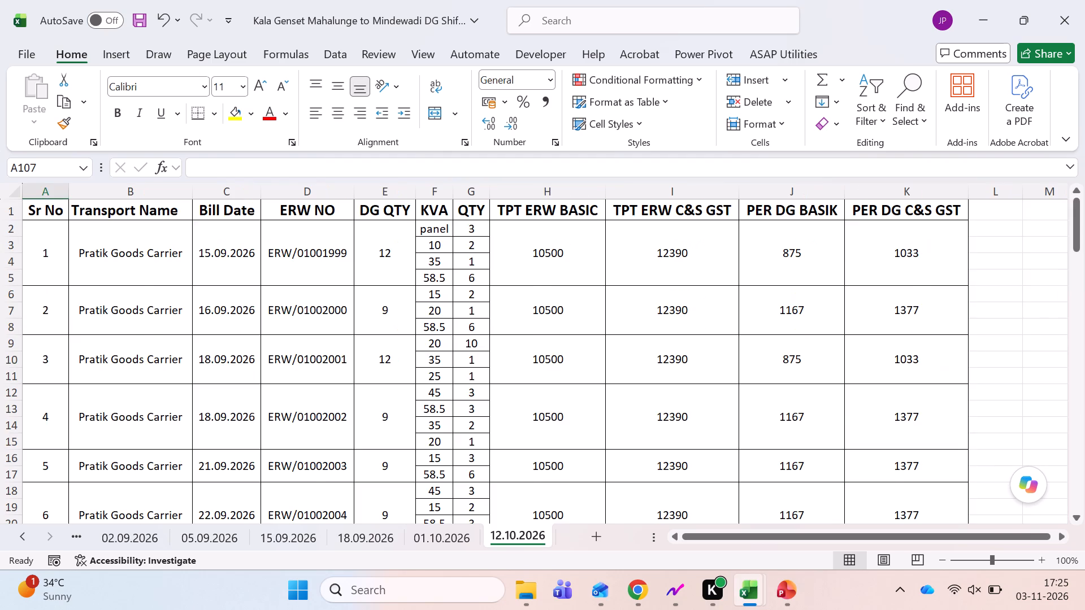
pyautogui.scroll(-9, 370, 343)
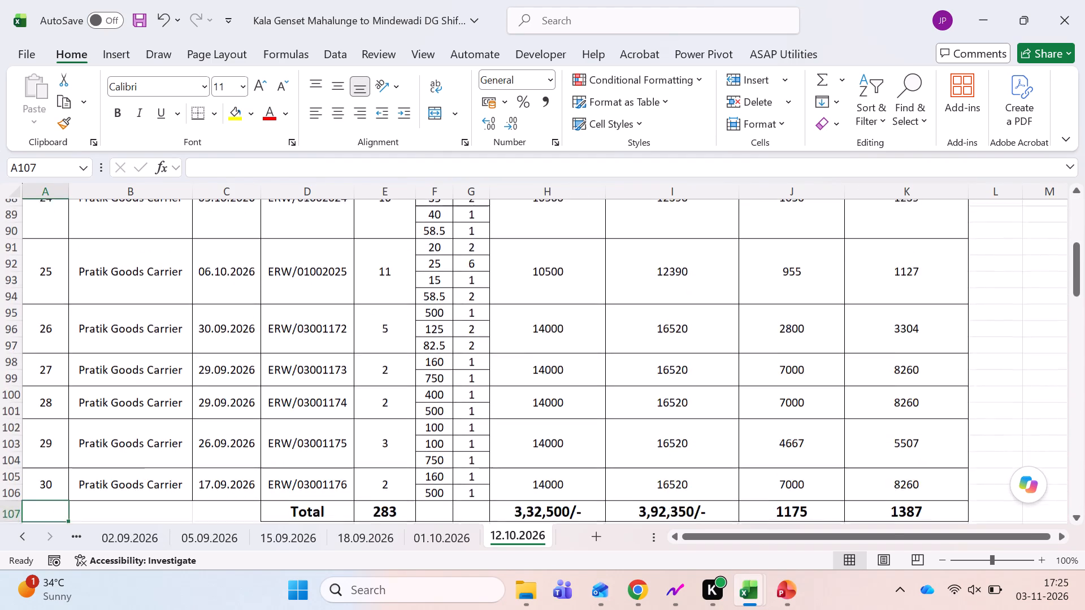
pyautogui.scroll(-3, 370, 343)
pyautogui.click(524, 294)
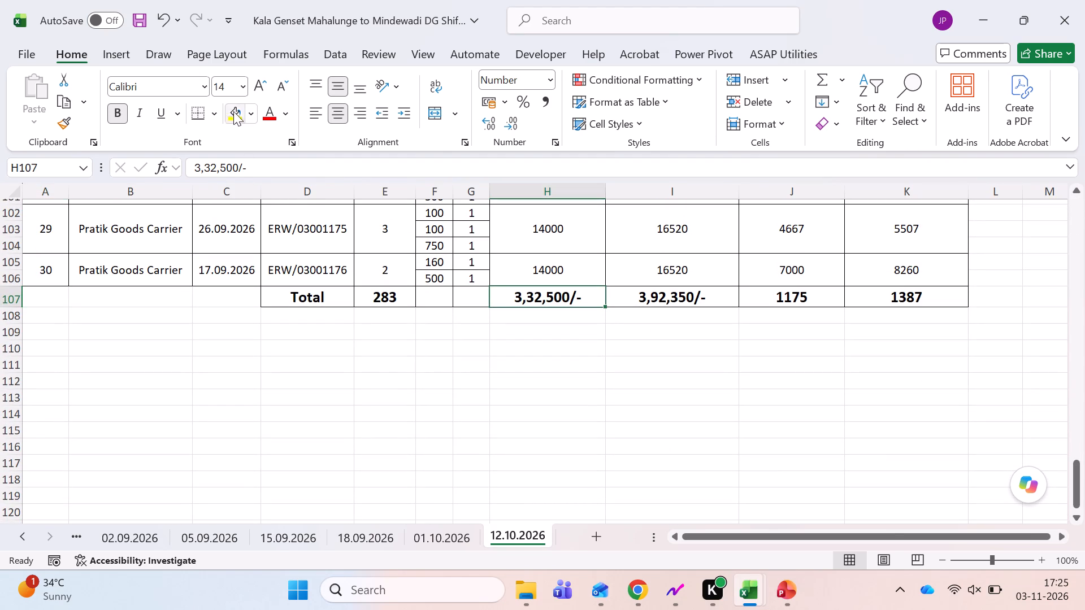
pyautogui.click(235, 111)
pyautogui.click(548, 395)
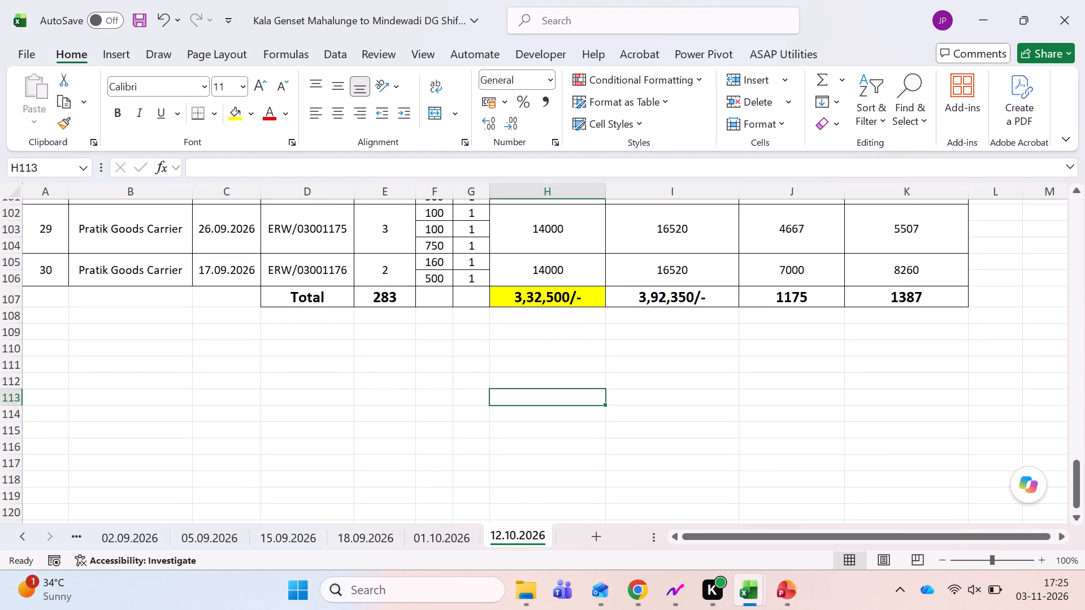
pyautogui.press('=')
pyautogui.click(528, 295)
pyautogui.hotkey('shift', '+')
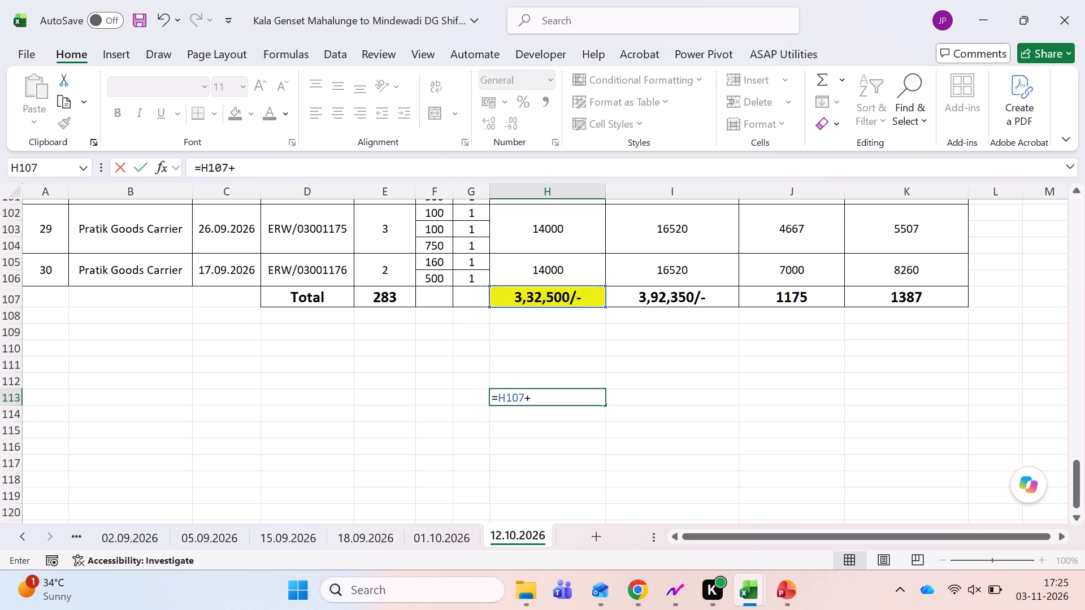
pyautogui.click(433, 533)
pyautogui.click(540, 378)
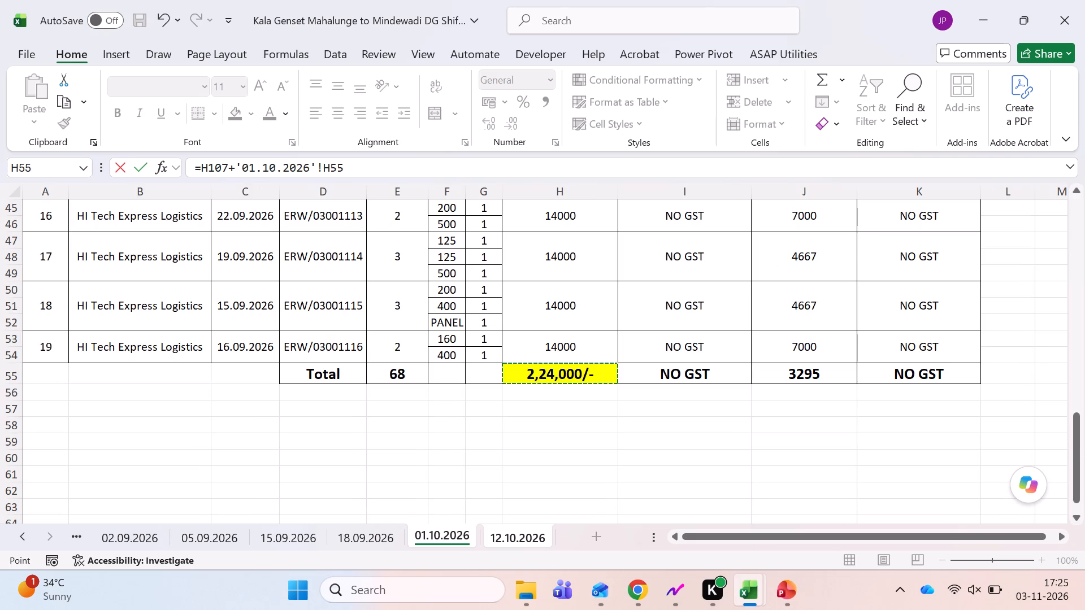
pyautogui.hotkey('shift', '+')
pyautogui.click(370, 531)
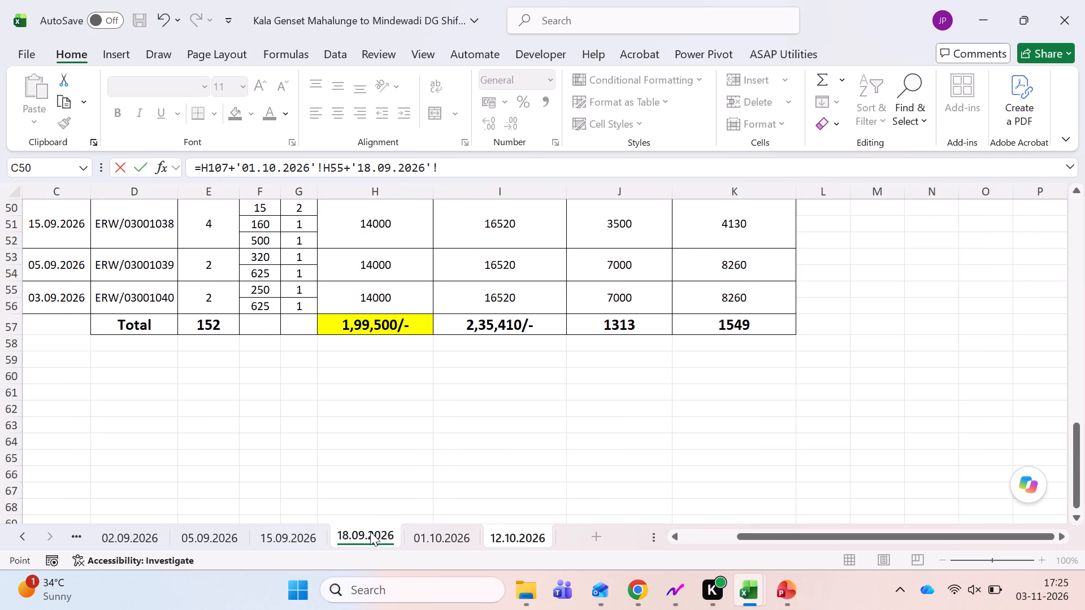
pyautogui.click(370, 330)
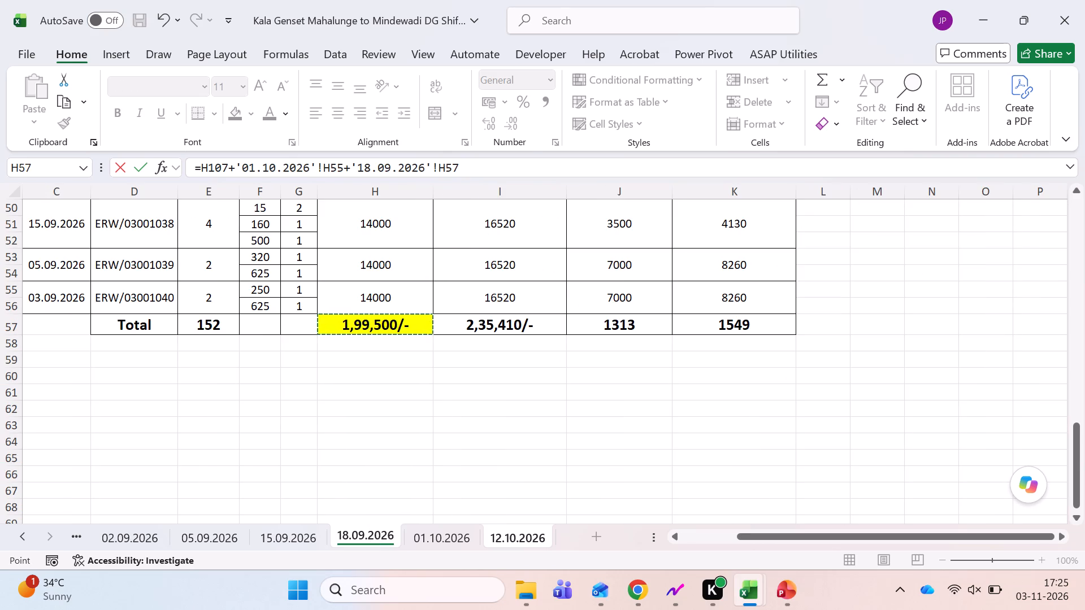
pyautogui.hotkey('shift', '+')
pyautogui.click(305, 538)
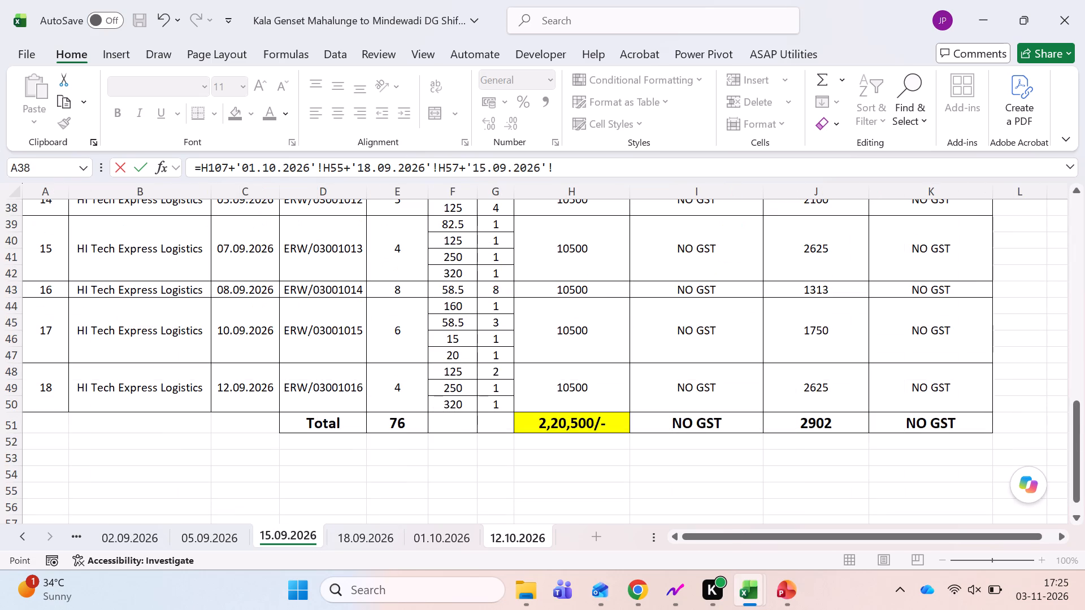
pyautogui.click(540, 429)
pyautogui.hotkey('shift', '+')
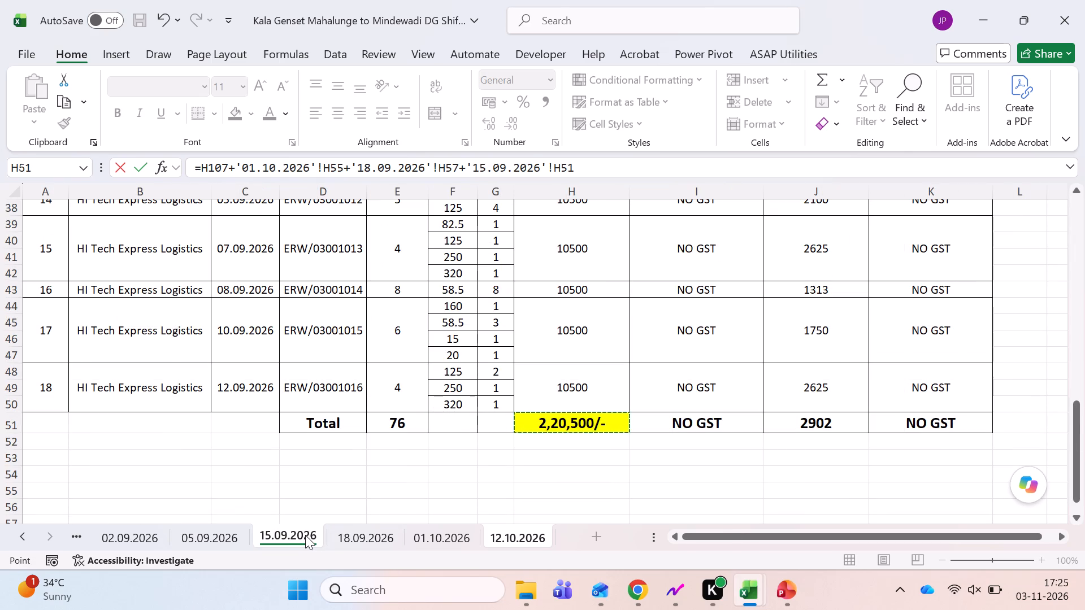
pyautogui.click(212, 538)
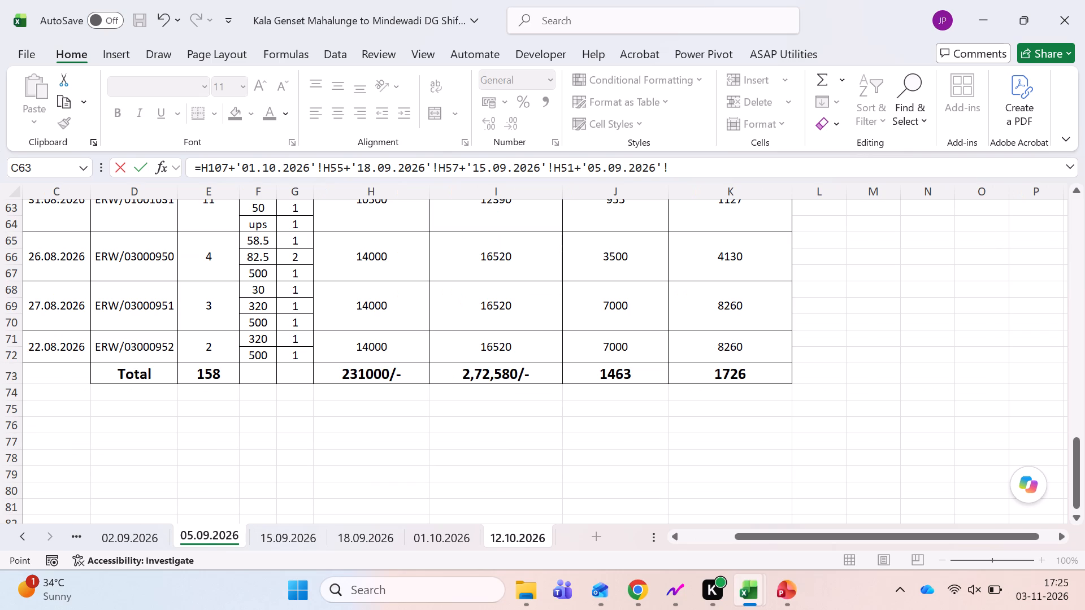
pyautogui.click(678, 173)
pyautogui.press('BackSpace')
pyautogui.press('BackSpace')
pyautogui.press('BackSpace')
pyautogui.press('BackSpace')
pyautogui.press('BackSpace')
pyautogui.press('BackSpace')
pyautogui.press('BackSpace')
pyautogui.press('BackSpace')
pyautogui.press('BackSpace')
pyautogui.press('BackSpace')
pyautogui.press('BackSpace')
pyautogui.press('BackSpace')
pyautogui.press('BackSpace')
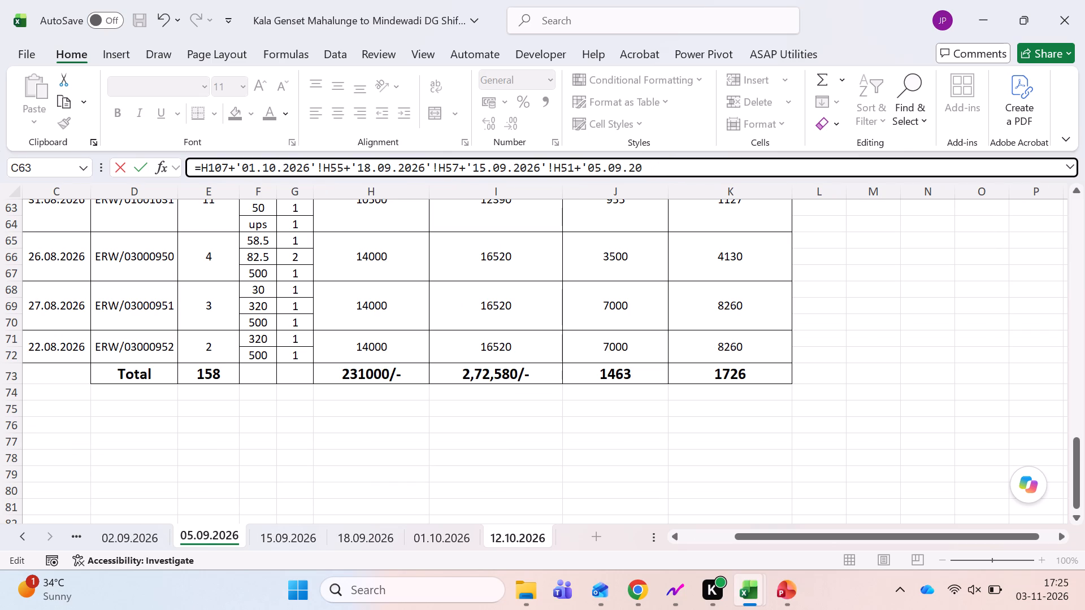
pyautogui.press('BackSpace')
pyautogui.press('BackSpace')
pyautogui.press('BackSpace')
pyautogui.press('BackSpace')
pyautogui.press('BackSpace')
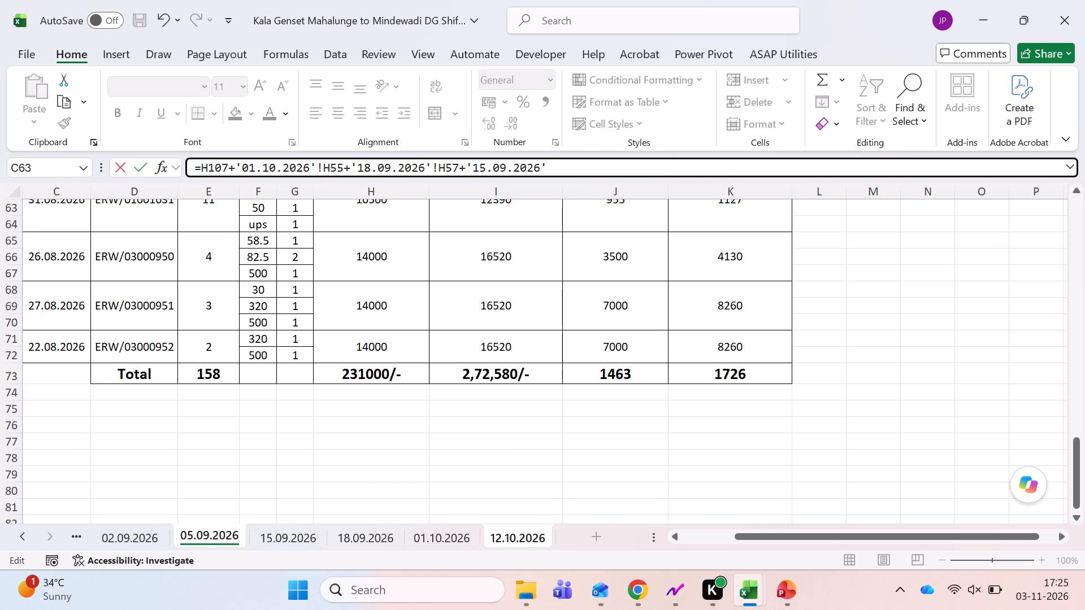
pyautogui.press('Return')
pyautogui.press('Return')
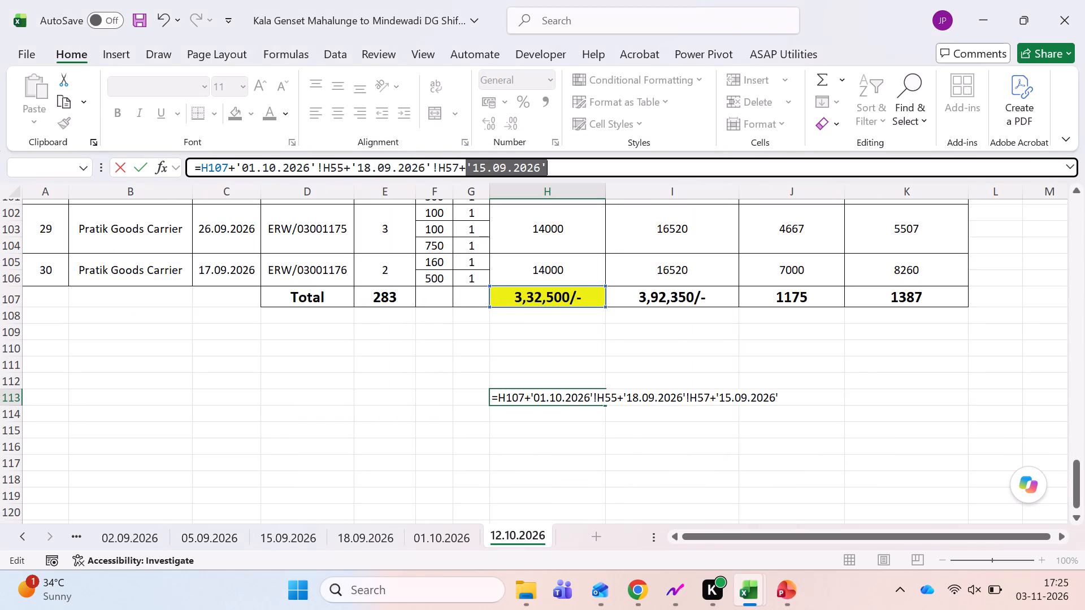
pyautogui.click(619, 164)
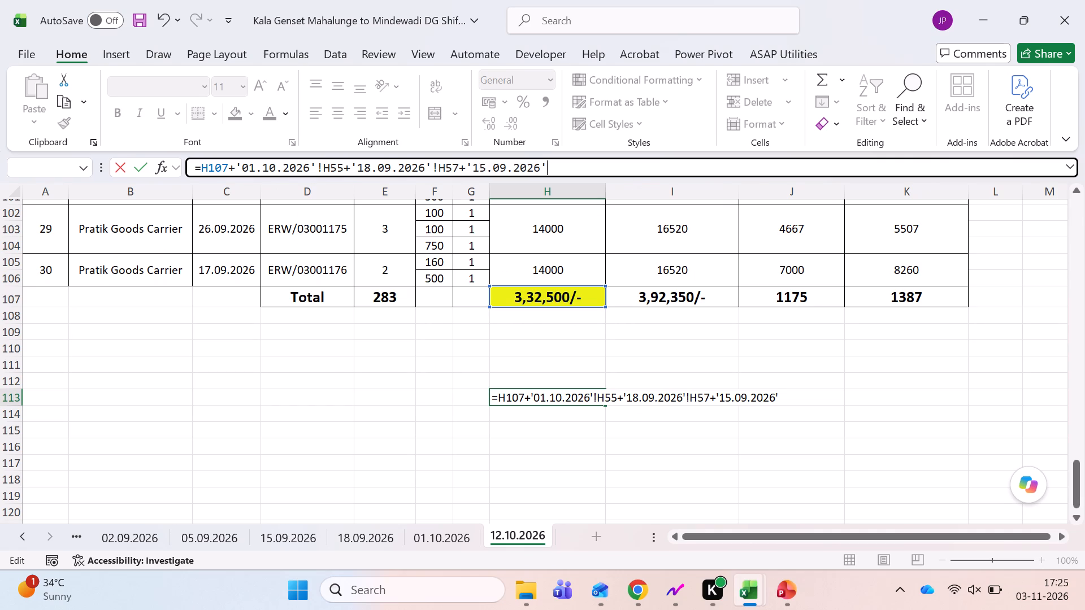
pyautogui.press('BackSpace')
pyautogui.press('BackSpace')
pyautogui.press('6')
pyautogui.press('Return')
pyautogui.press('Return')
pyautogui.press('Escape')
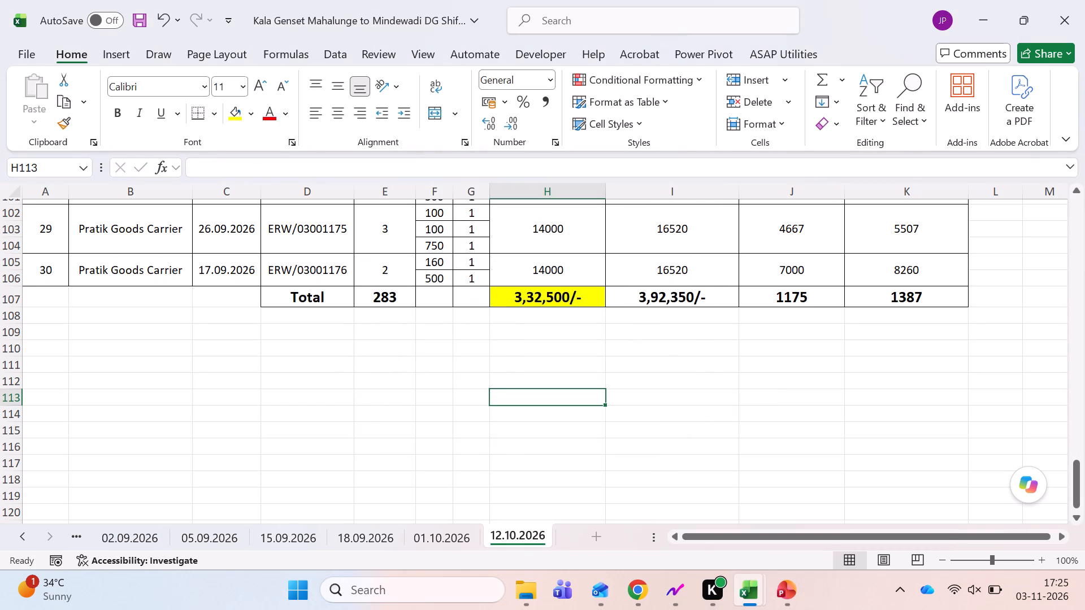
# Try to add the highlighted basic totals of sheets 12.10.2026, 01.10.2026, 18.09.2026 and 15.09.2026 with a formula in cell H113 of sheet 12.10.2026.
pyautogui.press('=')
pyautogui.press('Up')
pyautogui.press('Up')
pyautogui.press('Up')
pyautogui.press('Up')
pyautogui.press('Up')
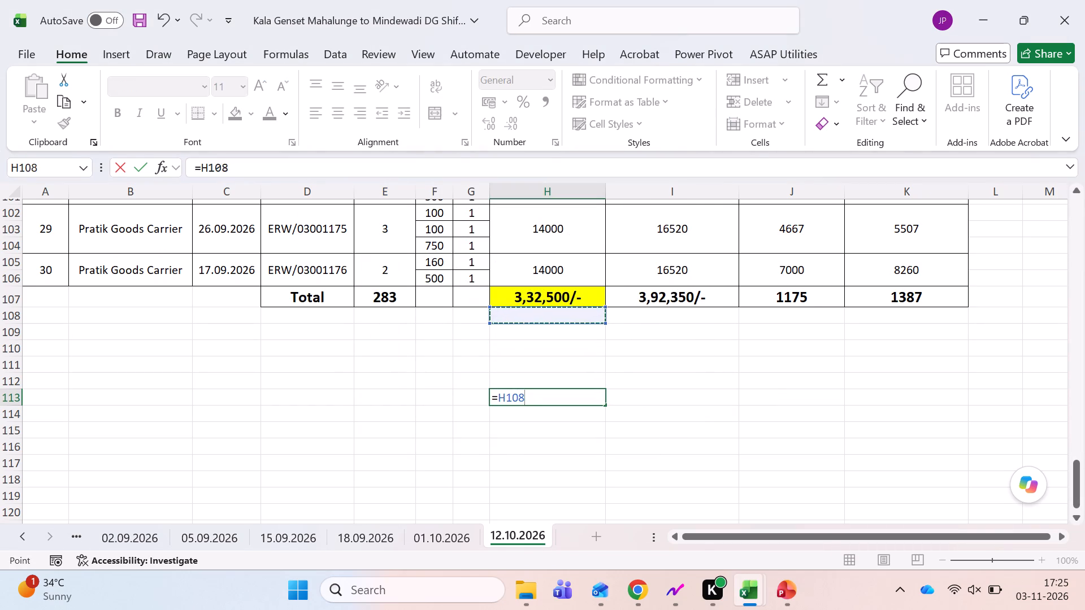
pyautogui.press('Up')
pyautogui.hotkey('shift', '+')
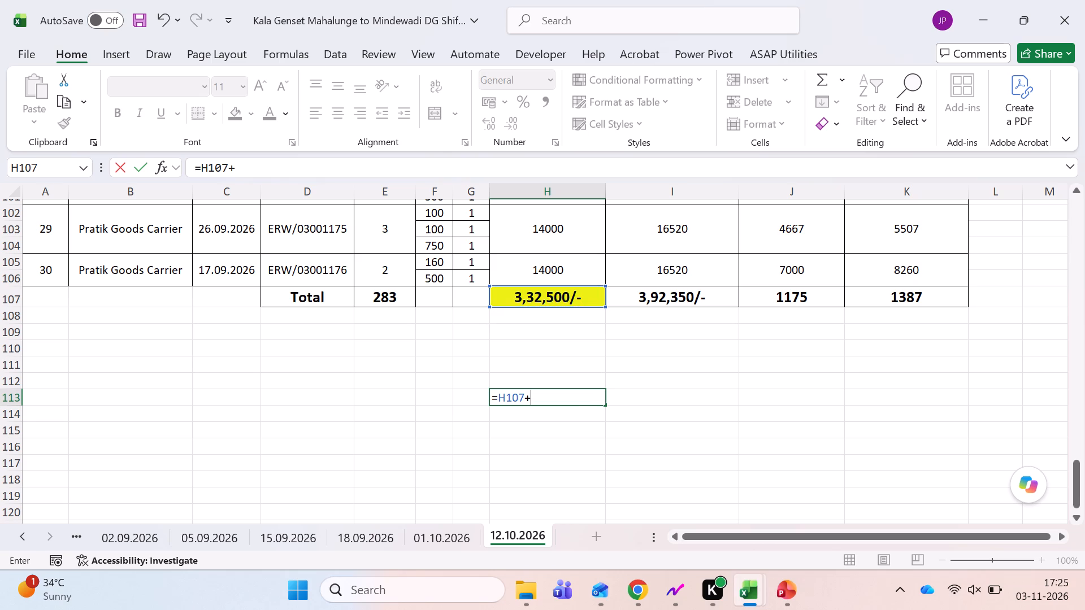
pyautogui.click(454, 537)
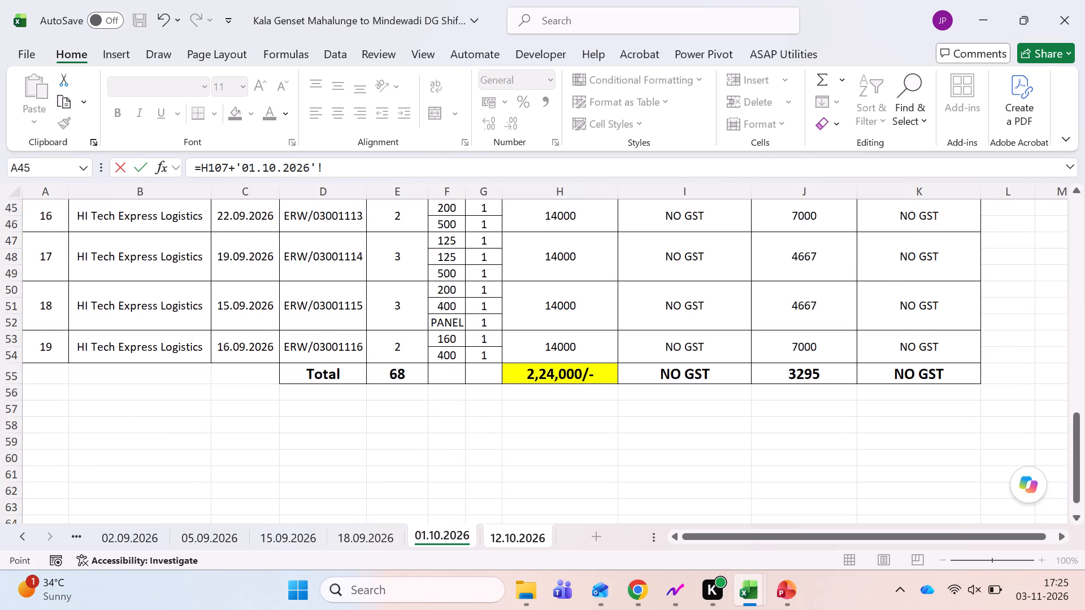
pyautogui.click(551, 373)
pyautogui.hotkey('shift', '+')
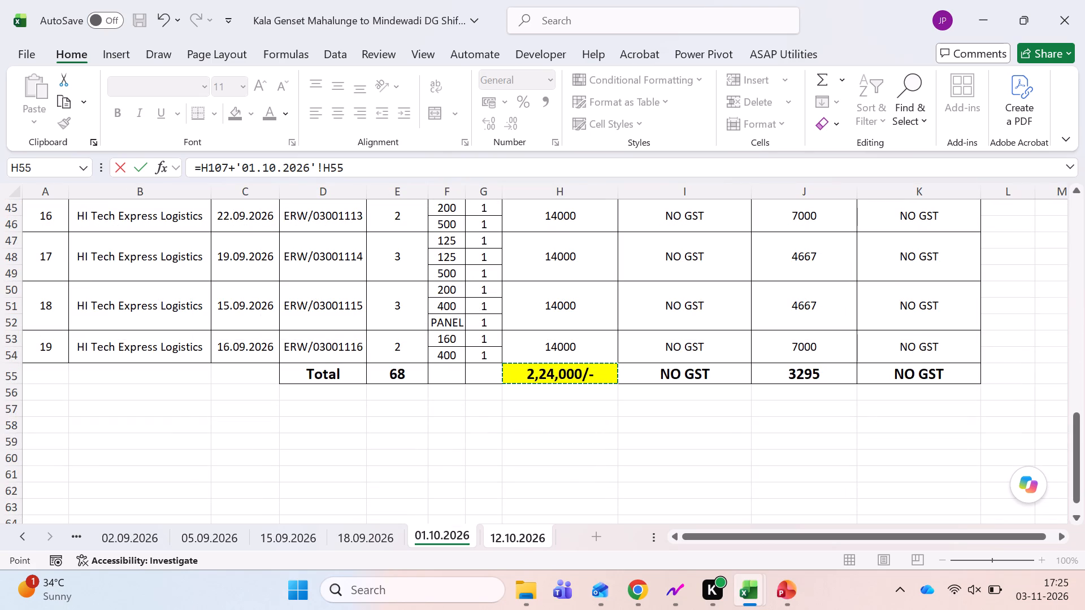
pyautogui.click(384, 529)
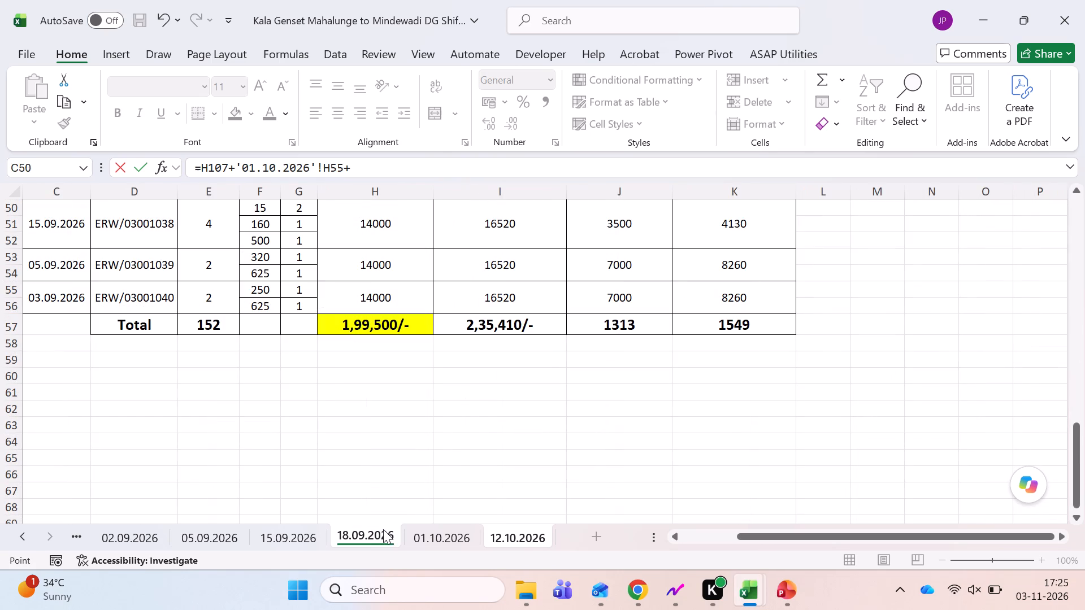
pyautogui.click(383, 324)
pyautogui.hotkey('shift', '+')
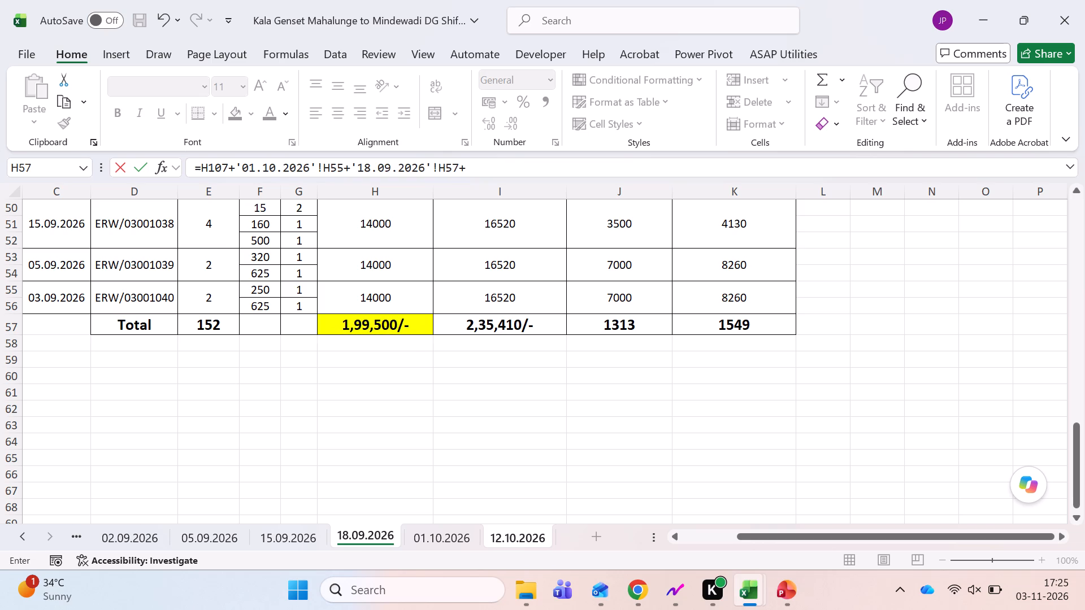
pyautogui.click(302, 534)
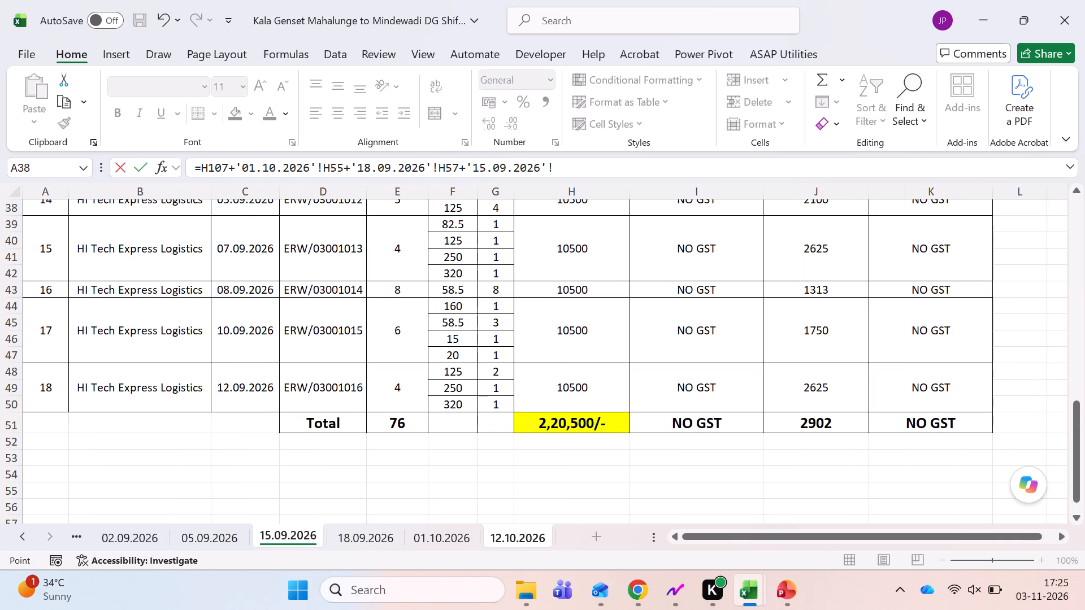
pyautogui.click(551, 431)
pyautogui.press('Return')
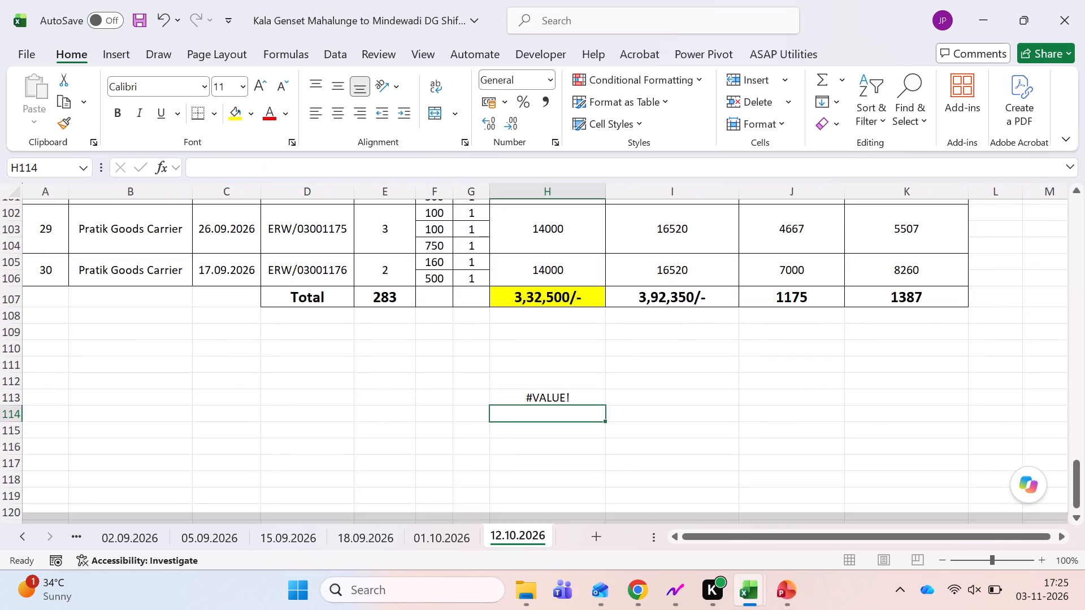
# Replace the formula in cell H113 with the sheet's basic total as a plain number, =332500.
pyautogui.press('Up')
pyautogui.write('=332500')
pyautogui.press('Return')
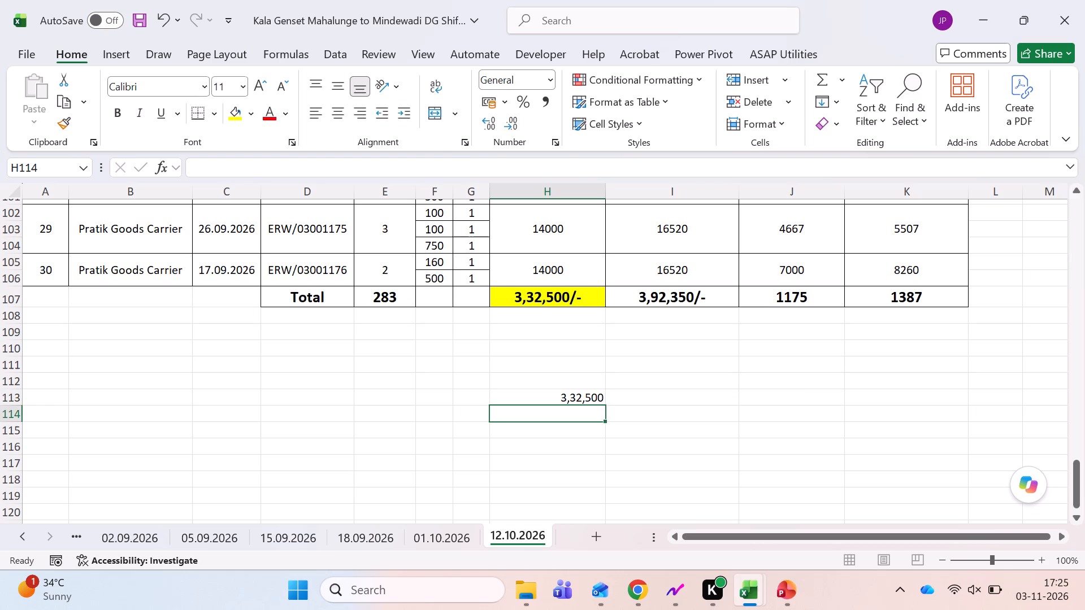
# Link cells H114, H115 and H116 to the highlighted totals '01.10.2026'!H55, '18.09.2026'!H57 and '15.09.2026'!H51.
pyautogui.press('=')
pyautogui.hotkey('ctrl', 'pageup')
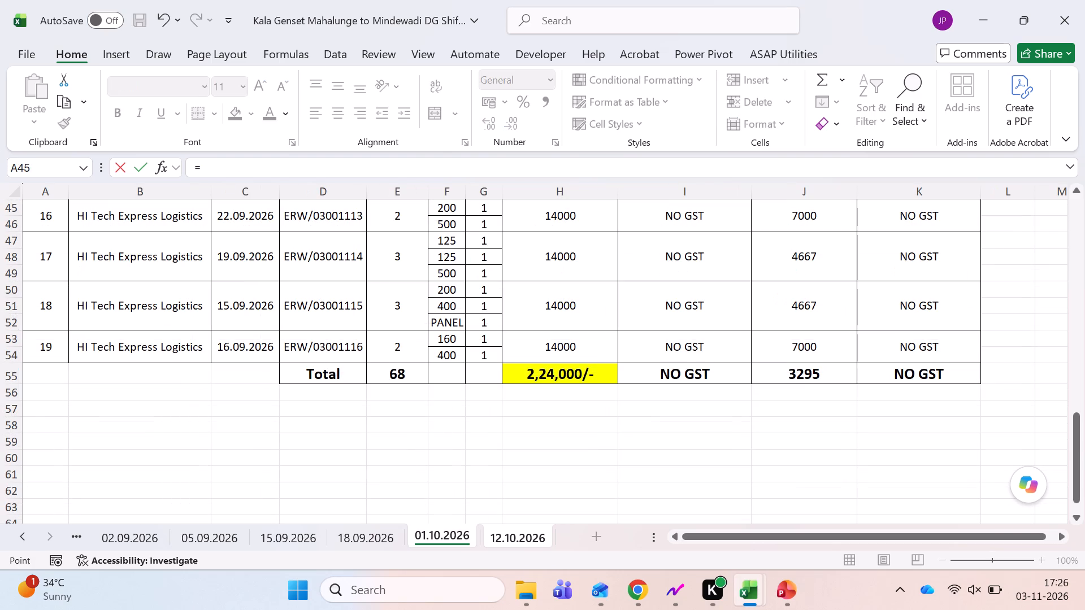
pyautogui.click(547, 384)
pyautogui.press('Return')
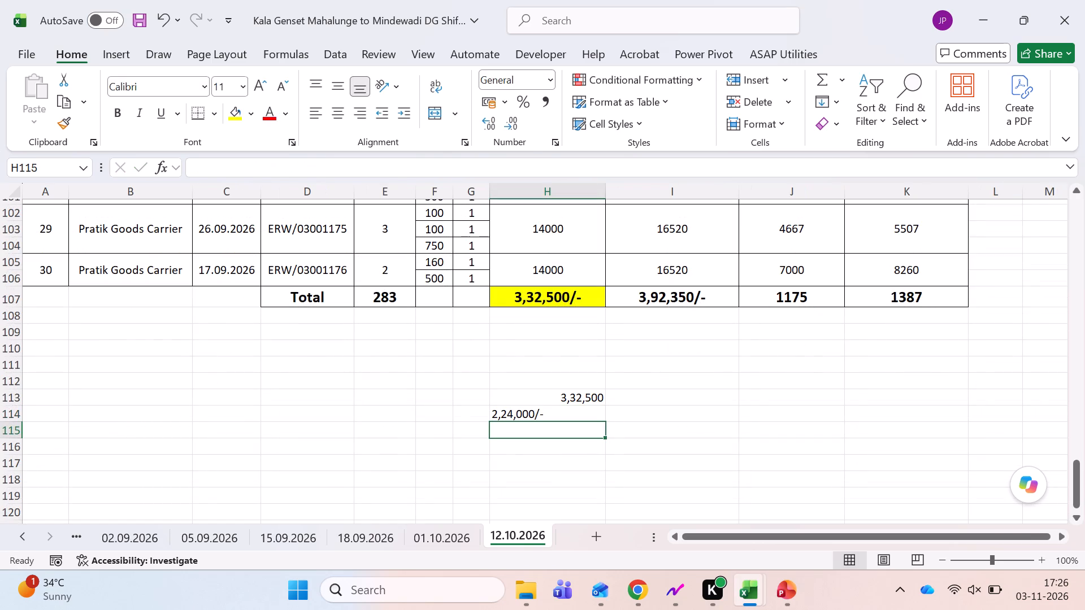
pyautogui.press('=')
pyautogui.click(371, 538)
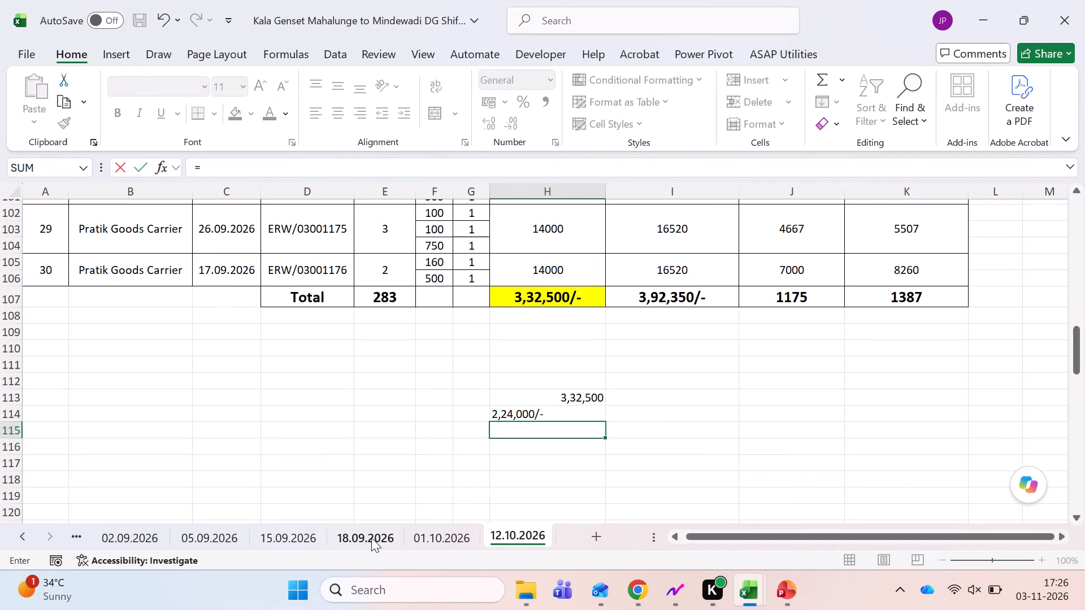
pyautogui.click(388, 333)
pyautogui.press('Return')
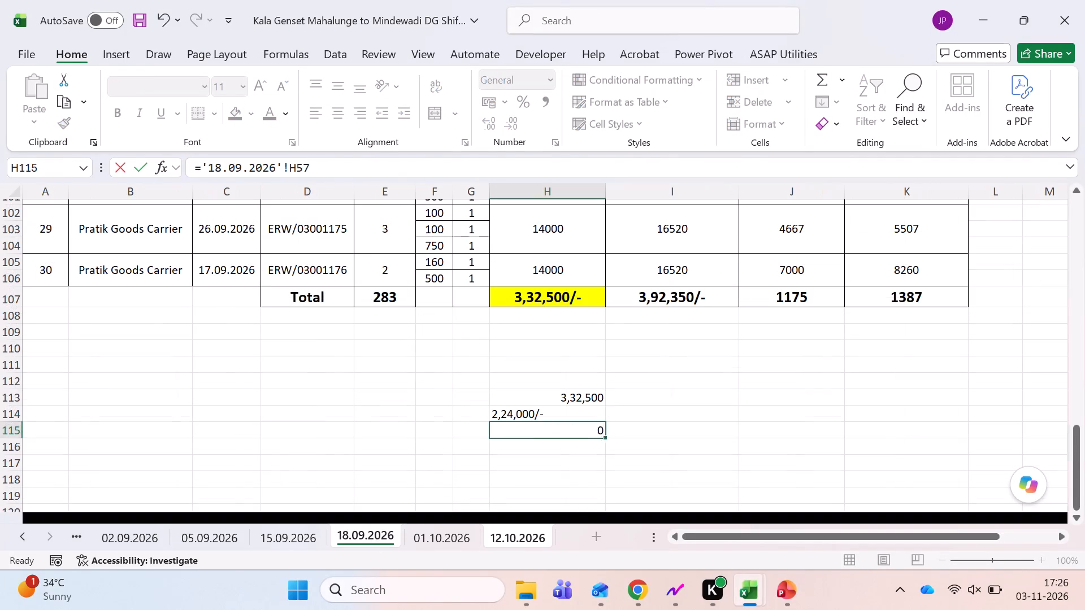
pyautogui.press('=')
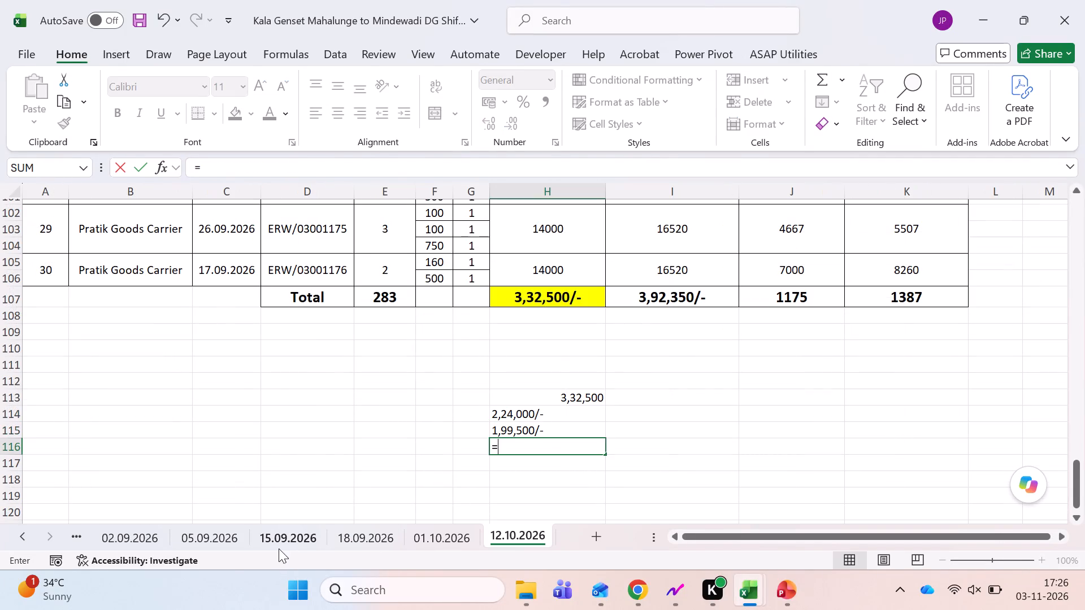
pyautogui.click(279, 543)
pyautogui.click(543, 421)
pyautogui.press('Return')
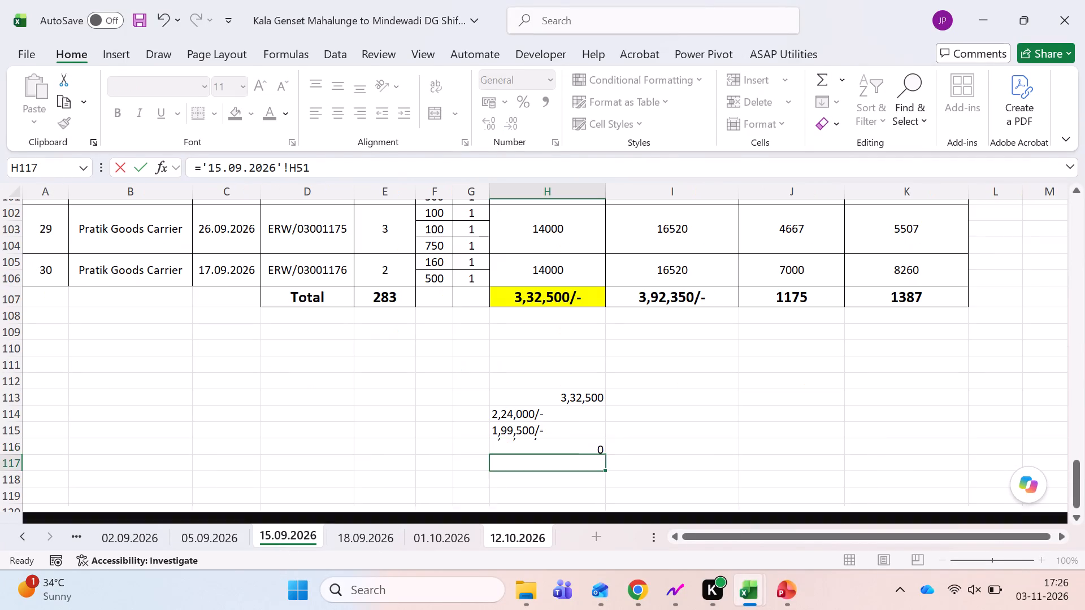
# Copy the number formatting of cell H113 onto the linked totals in H114:H116 with Format Painter.
pyautogui.press('Up')
pyautogui.press('Up')
pyautogui.press('Up')
pyautogui.press('Up')
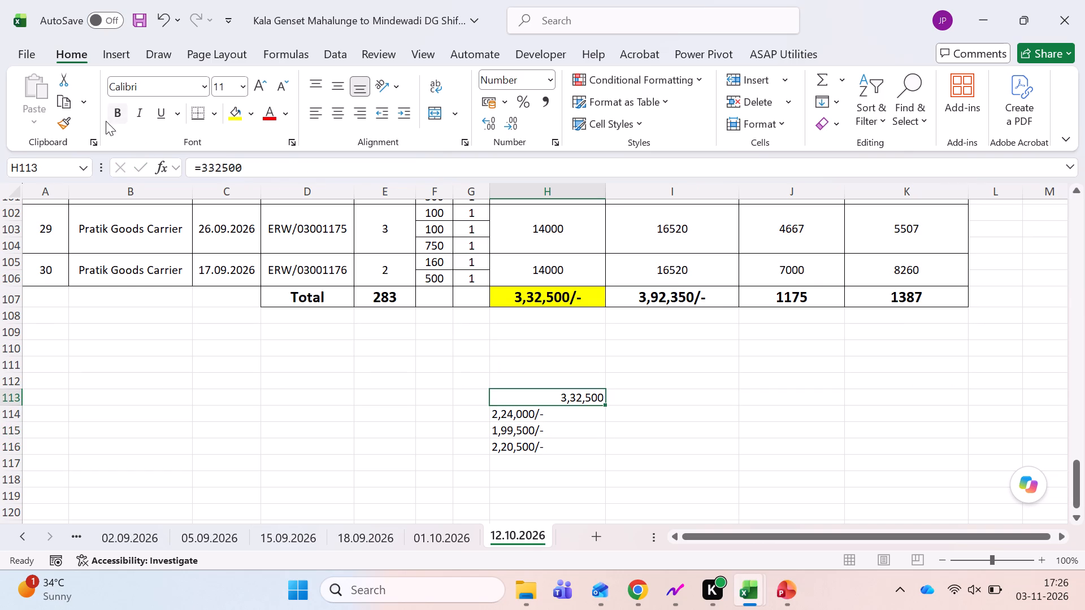
pyautogui.click(65, 123)
pyautogui.moveTo(496, 412); pyautogui.dragTo(514, 440)
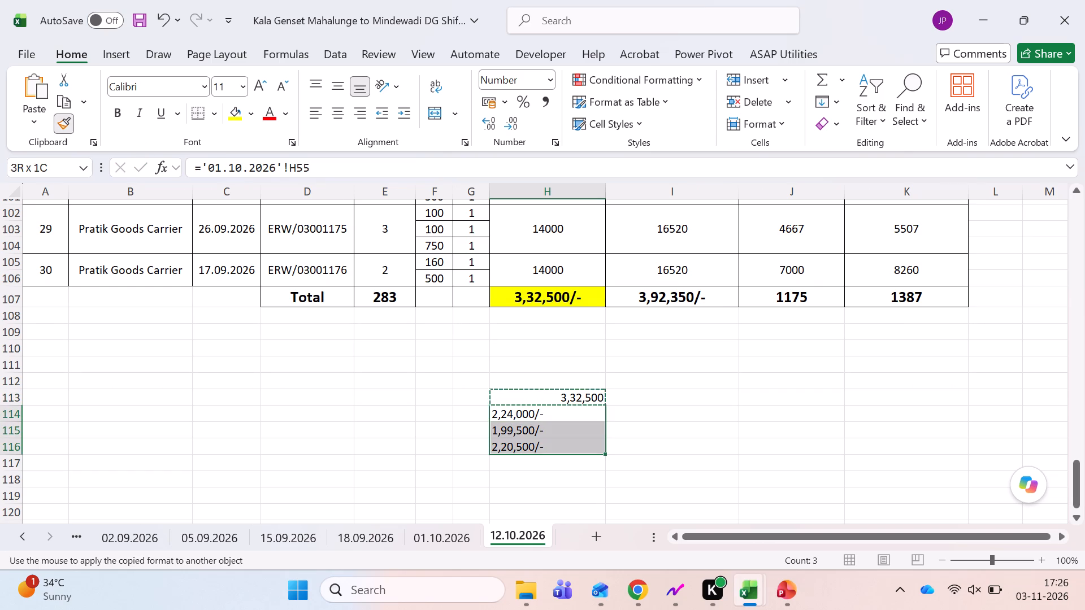
pyautogui.moveTo(514, 440); pyautogui.dragTo(514, 441)
# Set the number format of the linked total in cell H114 to General.
pyautogui.press('Up')
pyautogui.hotkey('shift', 'Down')
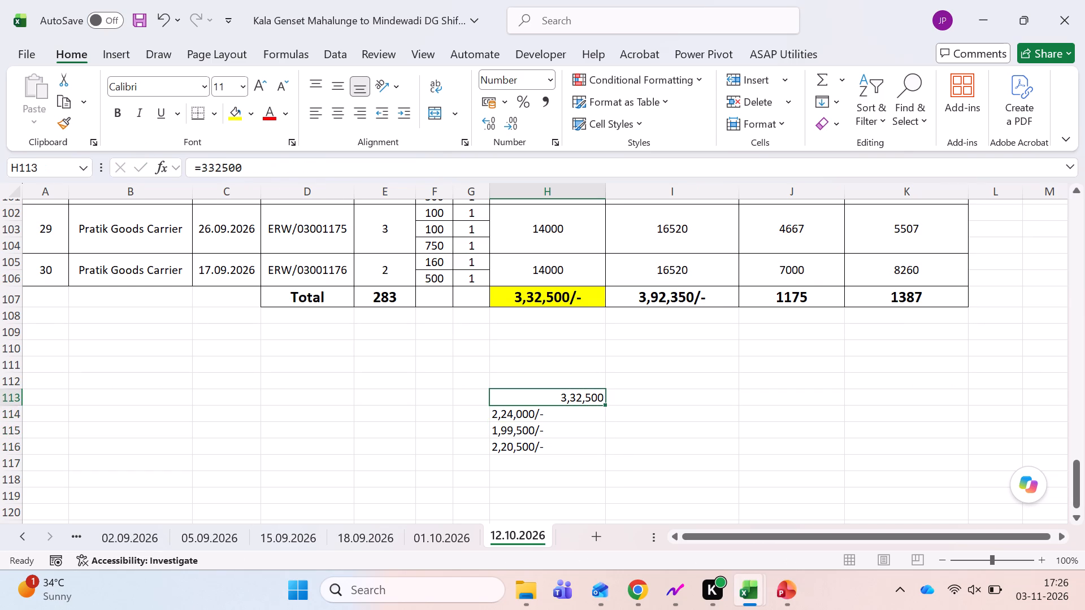
pyautogui.hotkey('shift', 'Down')
pyautogui.hotkey('shift', 'Down')
pyautogui.press('Down')
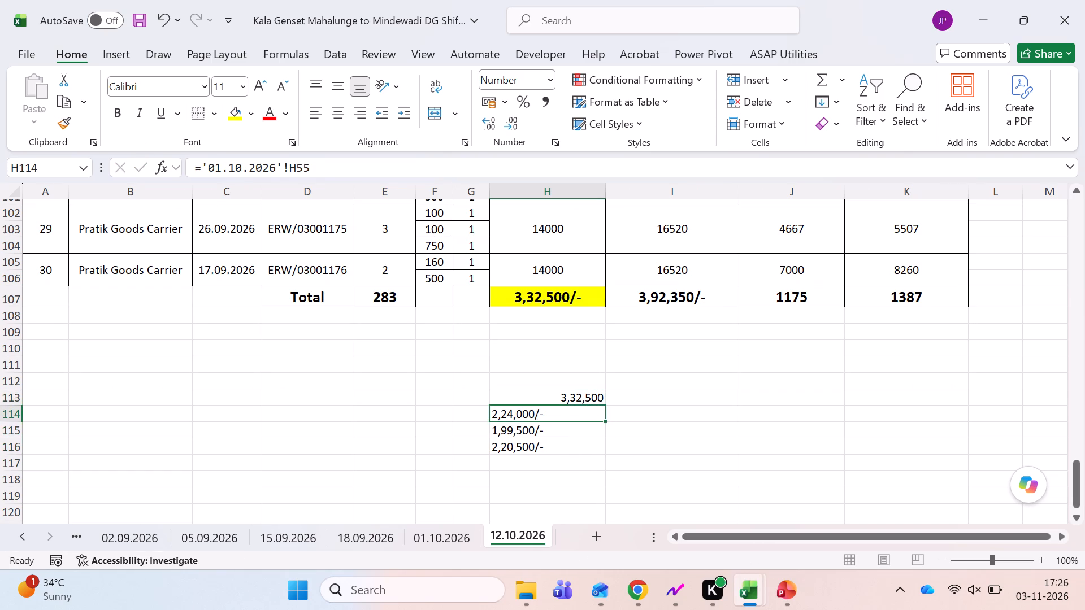
pyautogui.click(549, 73)
pyautogui.click(548, 108)
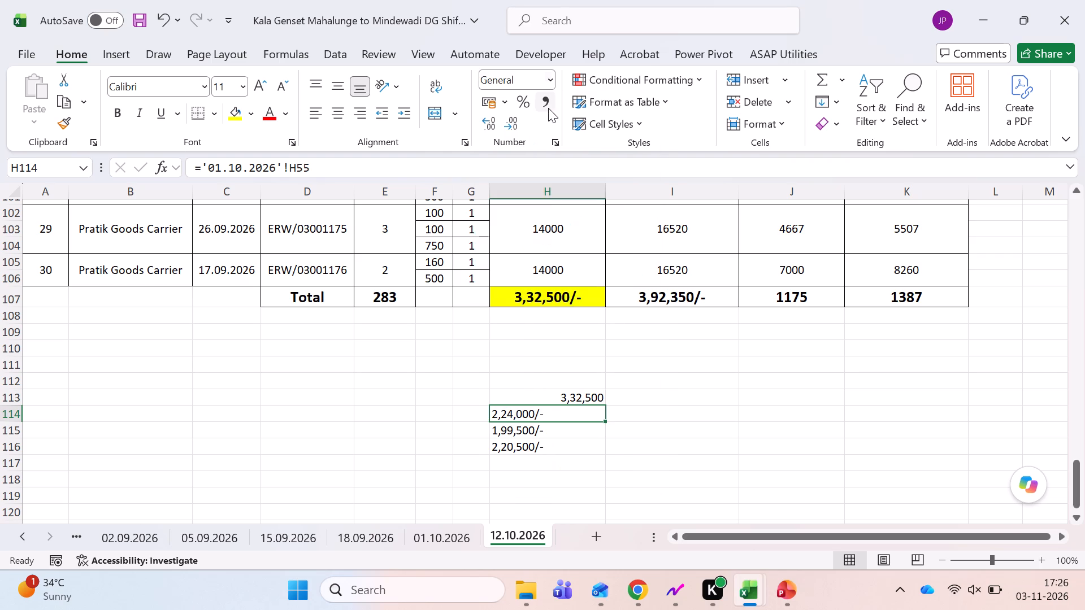
pyautogui.click(662, 403)
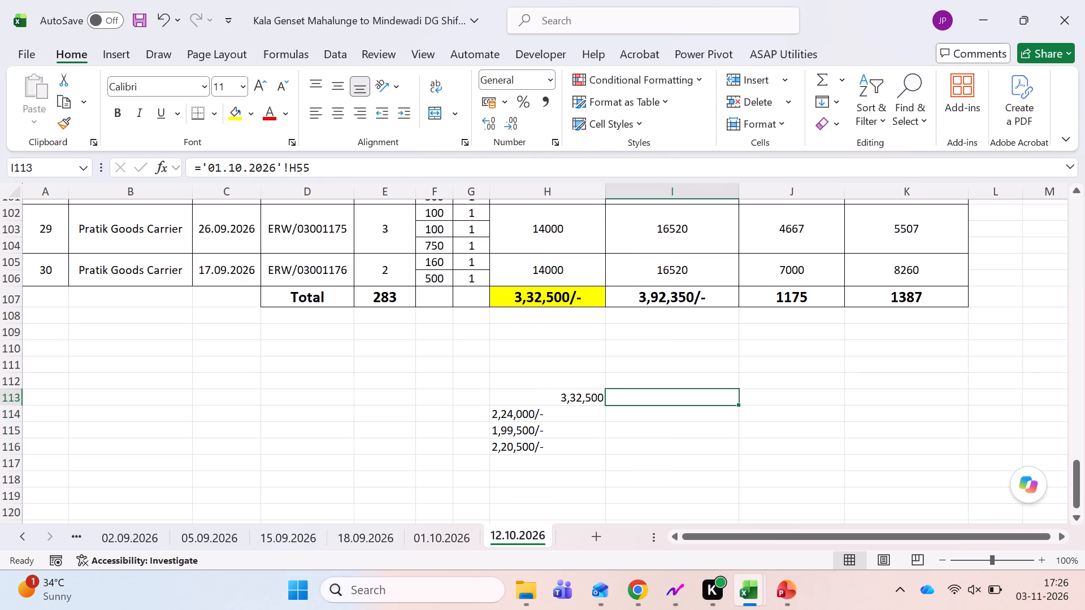
# Enter the formula =332500+224000+199500+220500 in cell I113 of the 12.10.2026 sheet.
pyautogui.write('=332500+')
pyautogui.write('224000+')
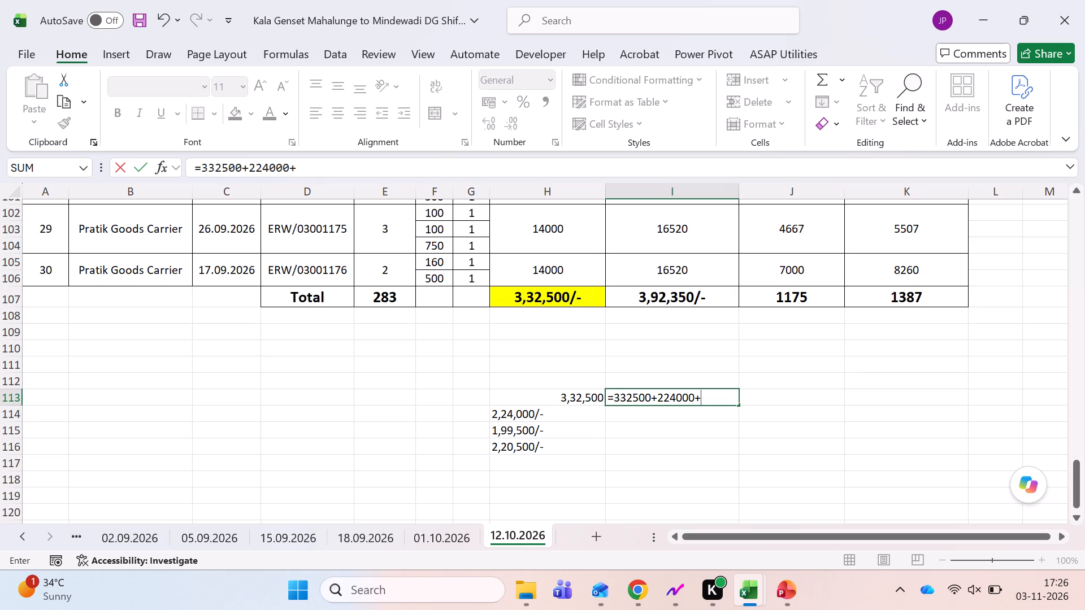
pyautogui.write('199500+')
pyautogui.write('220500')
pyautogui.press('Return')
# Clear the individual totals from cells H113:H116, keeping the sum in I113.
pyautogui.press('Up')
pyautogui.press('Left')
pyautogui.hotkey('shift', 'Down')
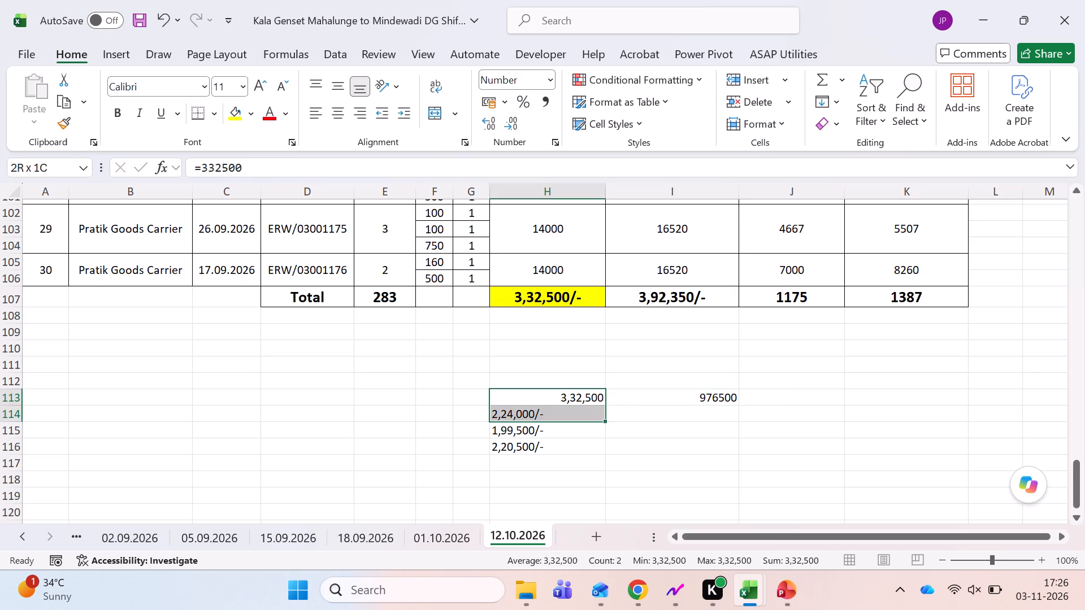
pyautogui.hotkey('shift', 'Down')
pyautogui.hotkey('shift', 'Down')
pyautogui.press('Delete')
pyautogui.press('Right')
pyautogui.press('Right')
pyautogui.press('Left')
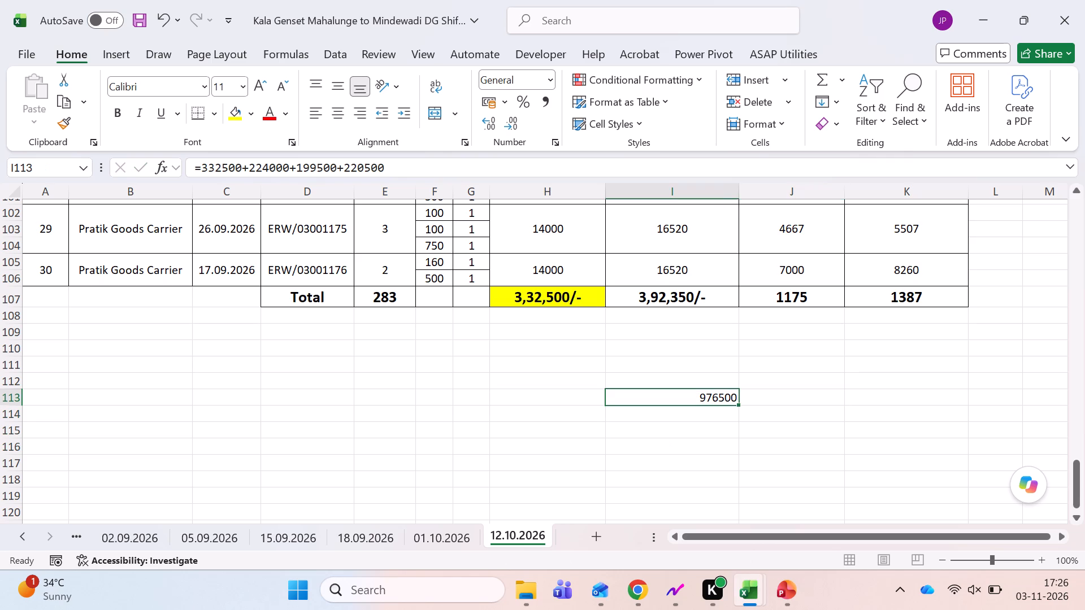
pyautogui.click(638, 582)
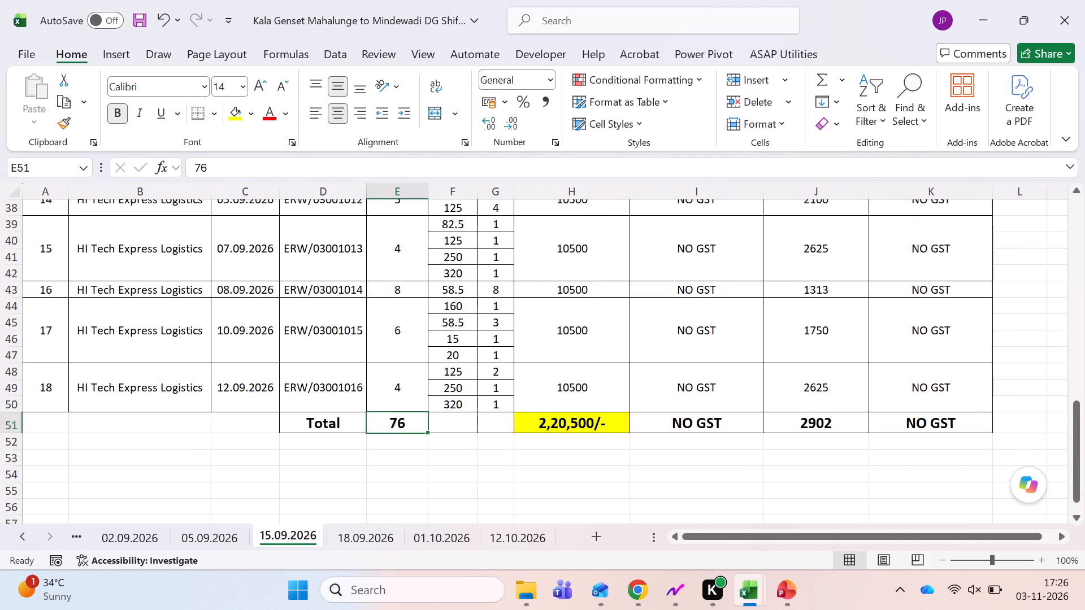
pyautogui.hotkey('ctrl', 'Left')
pyautogui.hotkey('ctrl', 'Left')
pyautogui.hotkey('ctrl', 'Up')
pyautogui.hotkey('ctrl', 'Up')
pyautogui.hotkey('ctrl', 'Up')
pyautogui.hotkey('ctrl', 'Up')
pyautogui.hotkey('ctrl', 'Up')
pyautogui.hotkey('ctrl', 'Up')
pyautogui.hotkey('ctrl', 'Up')
pyautogui.hotkey('ctrl', 'Up')
pyautogui.hotkey('ctrl', 'Up')
pyautogui.hotkey('ctrl', 'Up')
pyautogui.hotkey('ctrl', 'Up')
pyautogui.hotkey('ctrl', 'Up')
pyautogui.hotkey('ctrl', 'Up')
pyautogui.hotkey('ctrl', 'Up')
pyautogui.hotkey('ctrl', 'Up')
pyautogui.hotkey('ctrl', 'Up')
pyautogui.hotkey('ctrl', 'Up')
pyautogui.hotkey('ctrl', 'Up')
pyautogui.hotkey('ctrl', 'Up')
pyautogui.hotkey('ctrl', 'Up')
pyautogui.hotkey('ctrl', 'Up')
pyautogui.hotkey('ctrl', 'Up')
pyautogui.hotkey('ctrl', 'Up')
pyautogui.hotkey('ctrl', 'Up')
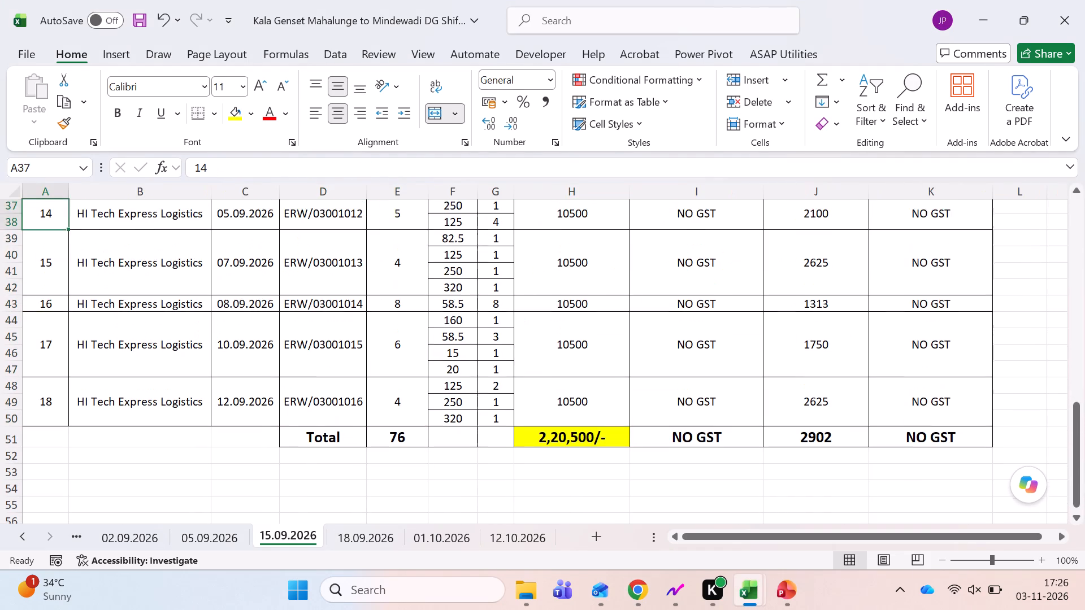
pyautogui.press('Right')
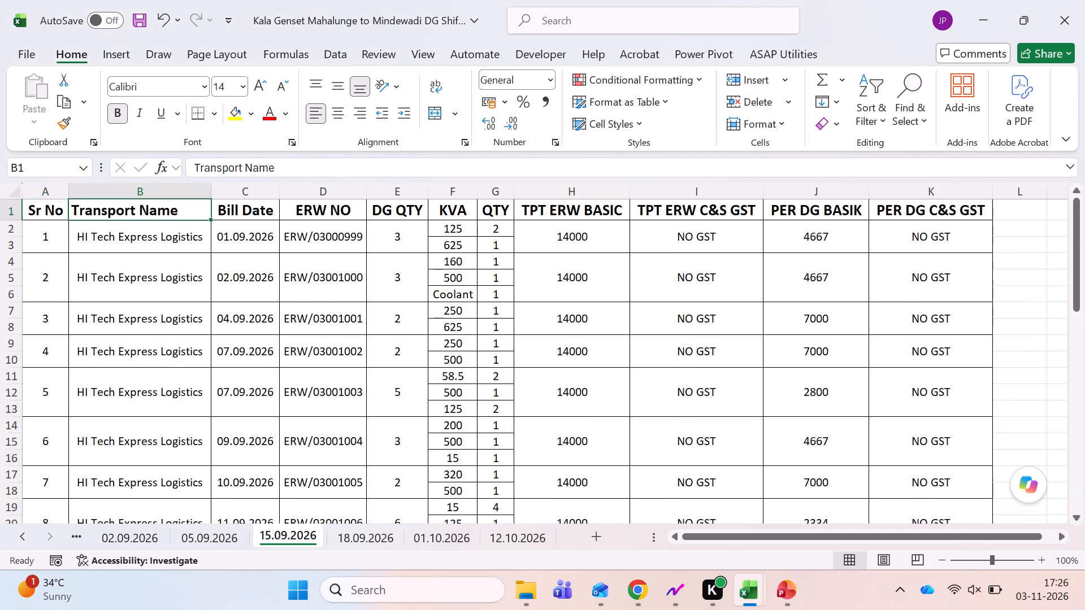
pyautogui.hotkey('shift', 'space')
pyautogui.hotkey('ctrl', 'shift', 'l')
# Filter the Transport Name column to HI Tech Express Logistics only, excluding blanks.
pyautogui.press('Right')
pyautogui.hotkey('ctrl', 'Left')
pyautogui.press('Right')
pyautogui.hotkey('alt', 'Down')
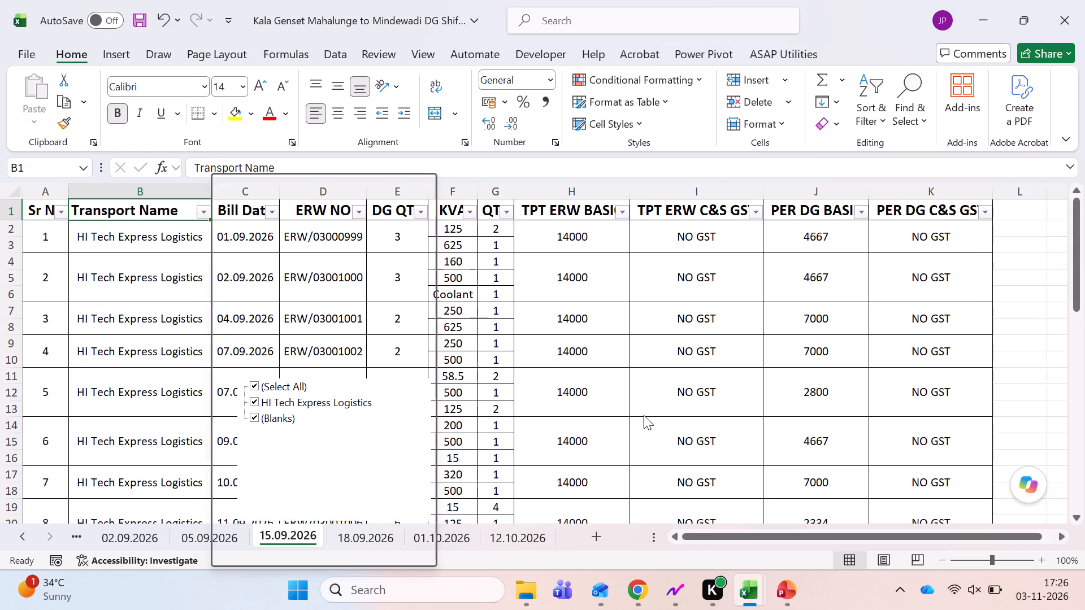
pyautogui.hotkey('alt', 'Down')
pyautogui.hotkey('alt', 'Down')
pyautogui.hotkey('alt', 'Down')
pyautogui.hotkey('alt', 'Down')
pyautogui.hotkey('alt', 'Down')
pyautogui.hotkey('alt', 'Down')
pyautogui.hotkey('alt', 'Down')
pyautogui.hotkey('alt', 'Down')
pyautogui.press('Down')
pyautogui.press('Down')
pyautogui.press('space')
pyautogui.press('Down')
pyautogui.press('space')
pyautogui.press('Return')
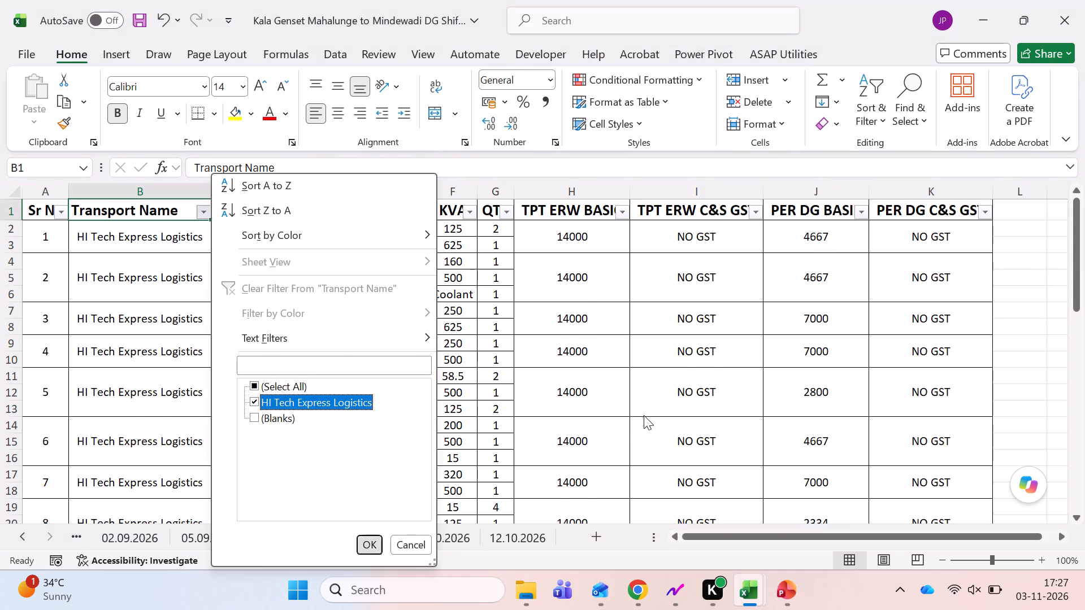
# Select the filtered bills' TPT ERW BASIC amounts, from H2 through H48, to check their count and sum.
pyautogui.press('Down')
pyautogui.hotkey('ctrl', 'shift', 'Down')
pyautogui.hotkey('ctrl', 'shift', 'Down')
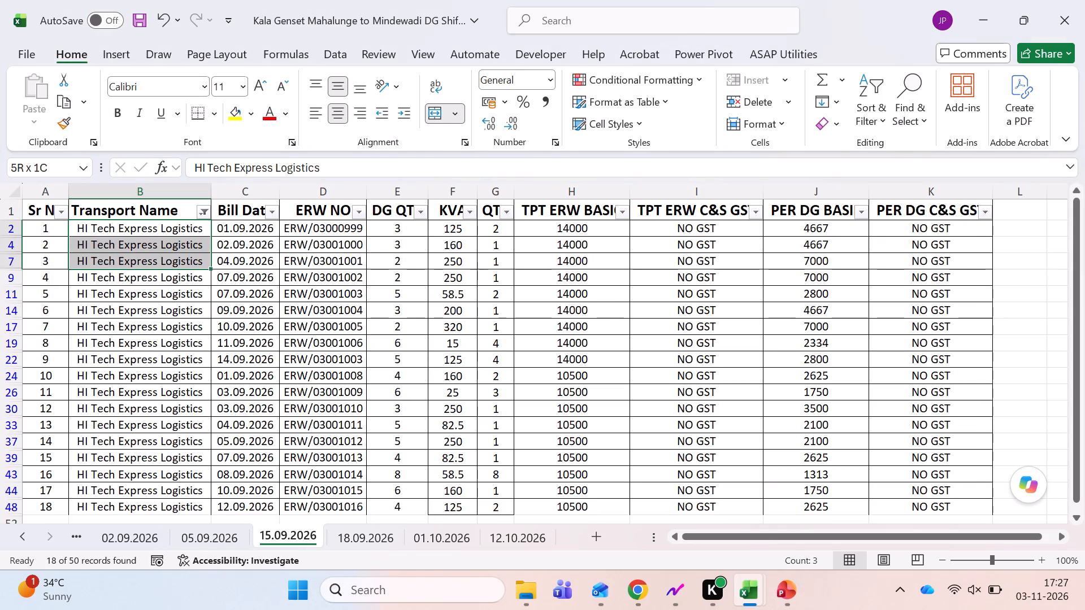
pyautogui.press('Right')
pyautogui.press('Right')
pyautogui.press('Right')
pyautogui.press('Right')
pyautogui.press('Right')
pyautogui.press('Down')
pyautogui.press('Right')
pyautogui.press('Up')
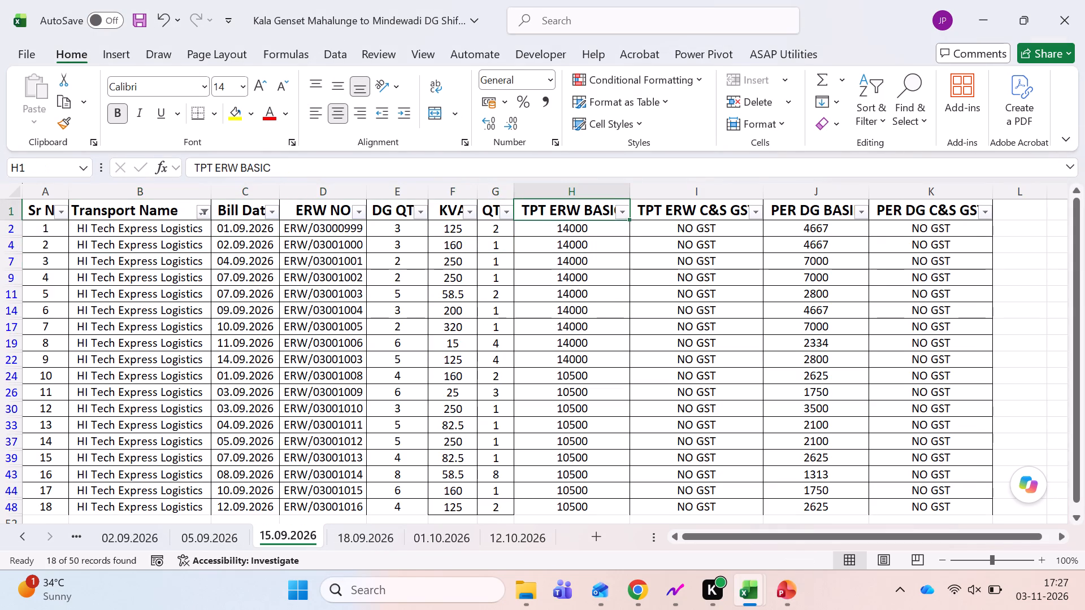
pyautogui.hotkey('shift', 'End')
pyautogui.press('Down')
pyautogui.press('Down')
pyautogui.press('Up')
pyautogui.press('Down')
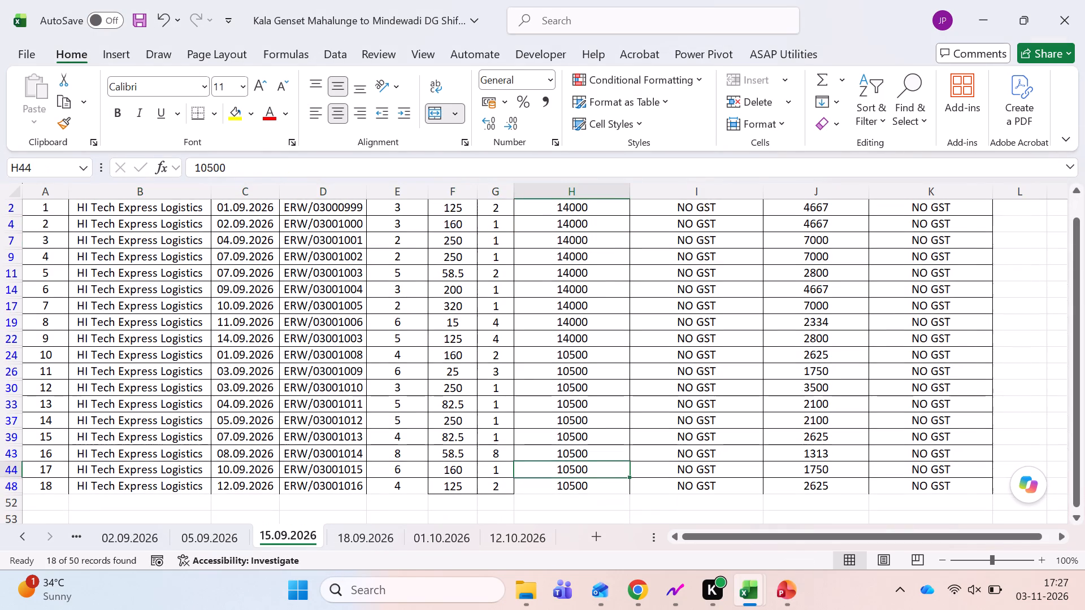
pyautogui.hotkey('ctrl', 'Up')
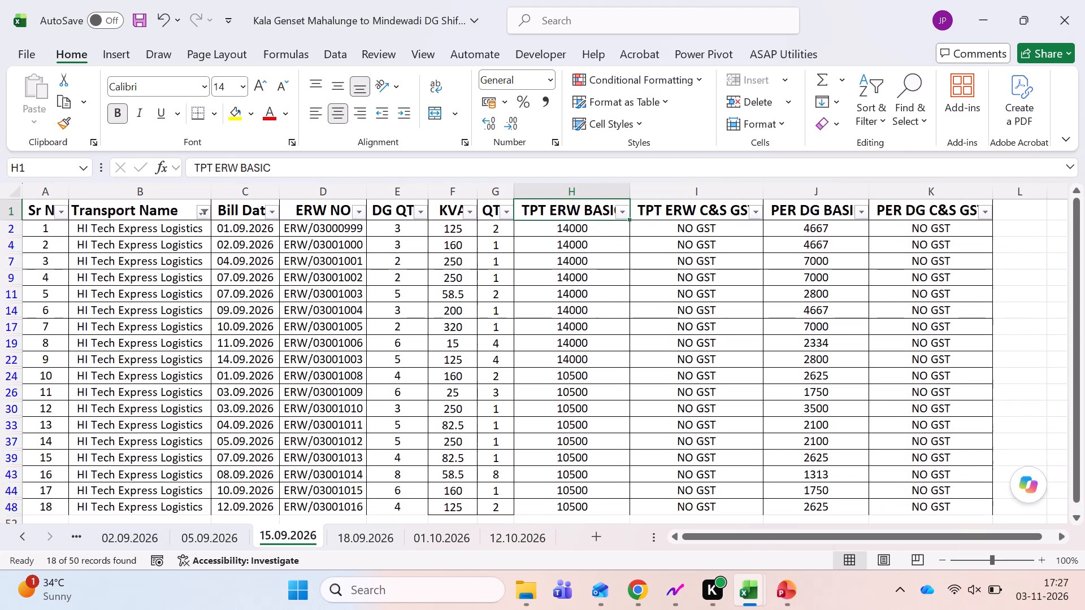
pyautogui.press('Down')
pyautogui.hotkey('shift', 'Down')
pyautogui.hotkey('shift', 'Down')
pyautogui.hotkey('shift', 'Down')
pyautogui.hotkey('shift', 'Down')
pyautogui.hotkey('shift', 'Down')
pyautogui.hotkey('shift', 'Down')
pyautogui.hotkey('shift', 'Down')
pyautogui.hotkey('shift', 'Down')
pyautogui.hotkey('shift', 'Down')
pyautogui.hotkey('shift', 'Down')
pyautogui.hotkey('shift', 'Down')
pyautogui.hotkey('shift', 'Down')
pyautogui.hotkey('shift', 'Down')
pyautogui.hotkey('shift', 'Down')
pyautogui.hotkey('shift', 'Down')
pyautogui.hotkey('shift', 'Down')
pyautogui.hotkey('shift', 'Down')
pyautogui.hotkey('shift', 'Down')
pyautogui.hotkey('shift', 'Down')
pyautogui.hotkey('shift', 'Down')
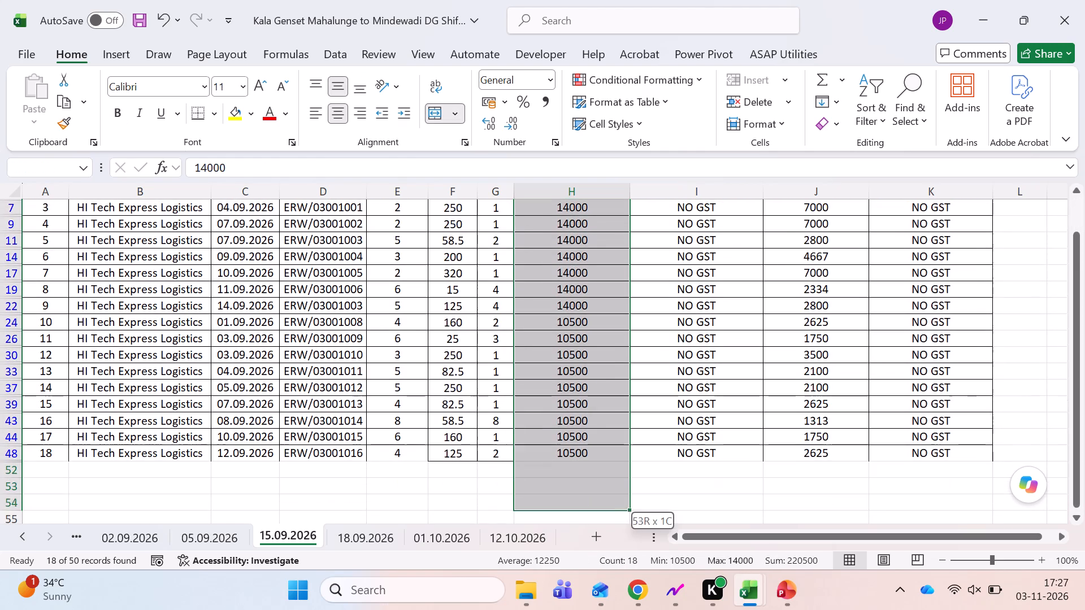
pyautogui.hotkey('shift', 'Up')
pyautogui.hotkey('shift', 'Up')
pyautogui.hotkey('shift', 'Up')
pyautogui.hotkey('shift', 'Up')
pyautogui.hotkey('shift', 'Up')
pyautogui.hotkey('shift', 'Up')
pyautogui.hotkey('shift', 'Down')
pyautogui.hotkey('shift', 'Down')
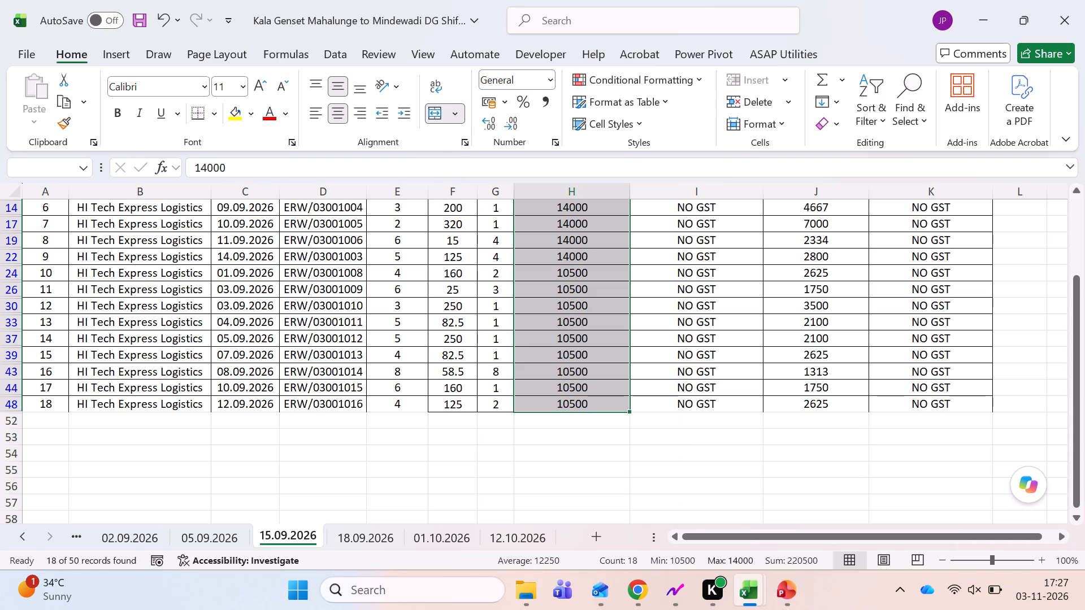
# Create a new blank workbook and enter Hi Tech, 18 and 220500 in cells A2, B2 and C2.
pyautogui.hotkey('ctrl', 'n')
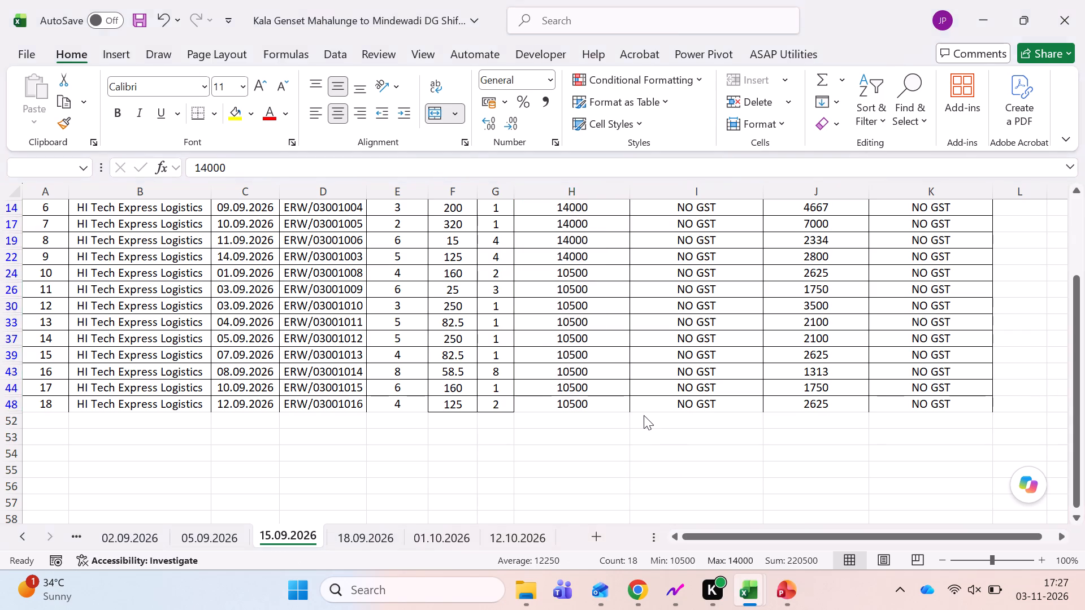
pyautogui.press('Down')
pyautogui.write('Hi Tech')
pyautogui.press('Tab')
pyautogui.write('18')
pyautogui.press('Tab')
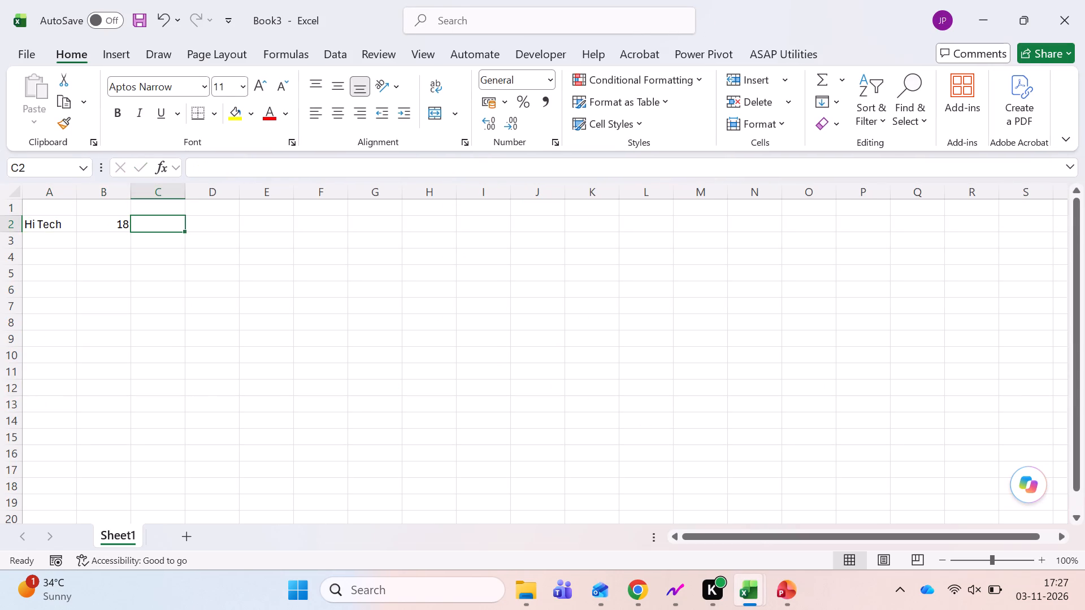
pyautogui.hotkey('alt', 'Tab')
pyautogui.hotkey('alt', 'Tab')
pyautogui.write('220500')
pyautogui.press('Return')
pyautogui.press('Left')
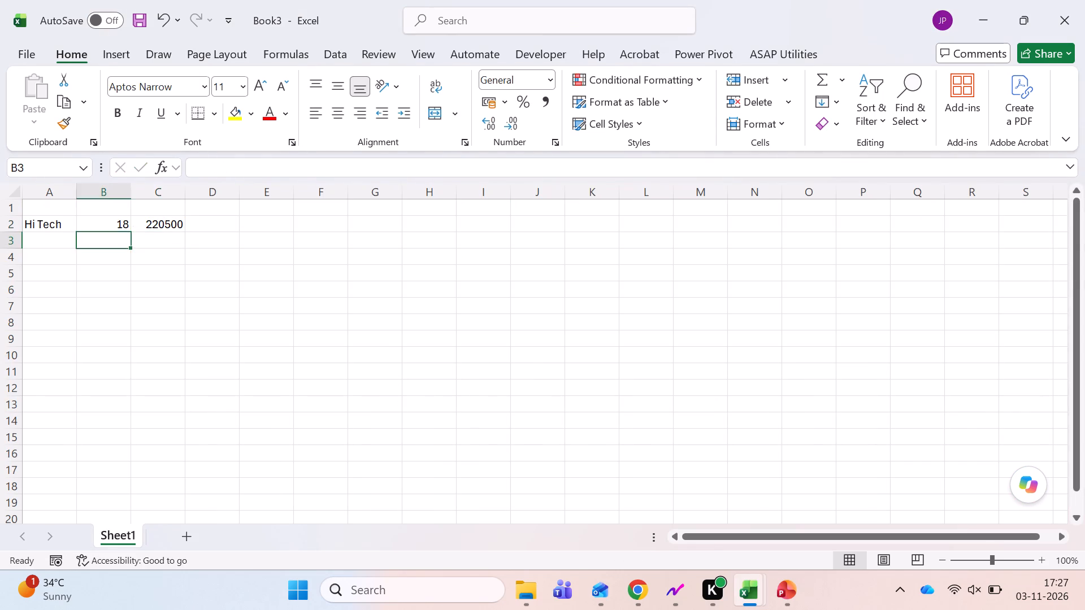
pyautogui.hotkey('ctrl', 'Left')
# Return to the Kala Genset workbook and add filters to the header row of the 18.09.2026 sheet.
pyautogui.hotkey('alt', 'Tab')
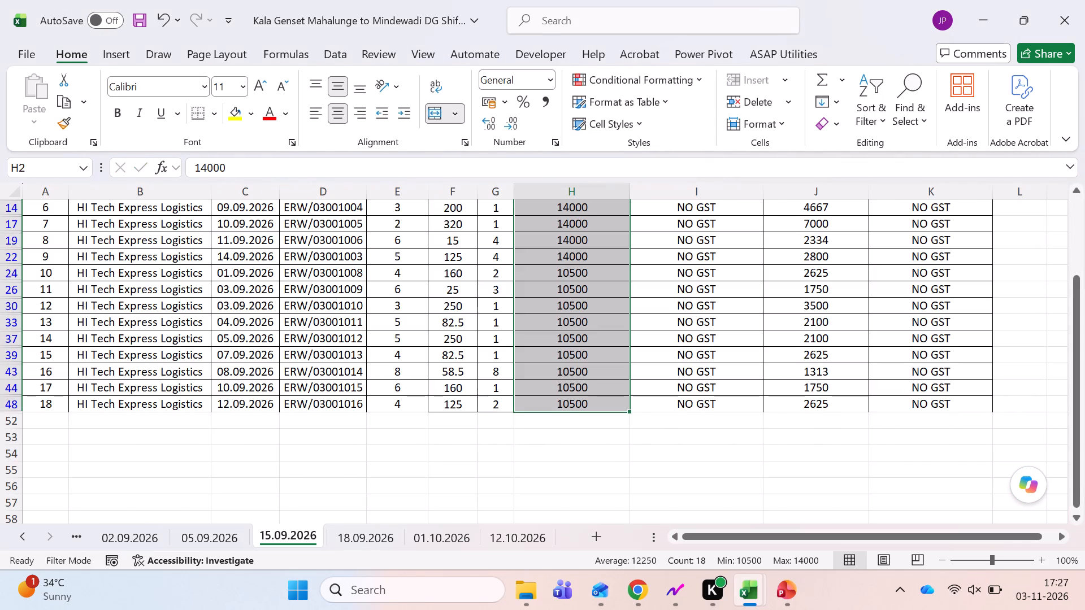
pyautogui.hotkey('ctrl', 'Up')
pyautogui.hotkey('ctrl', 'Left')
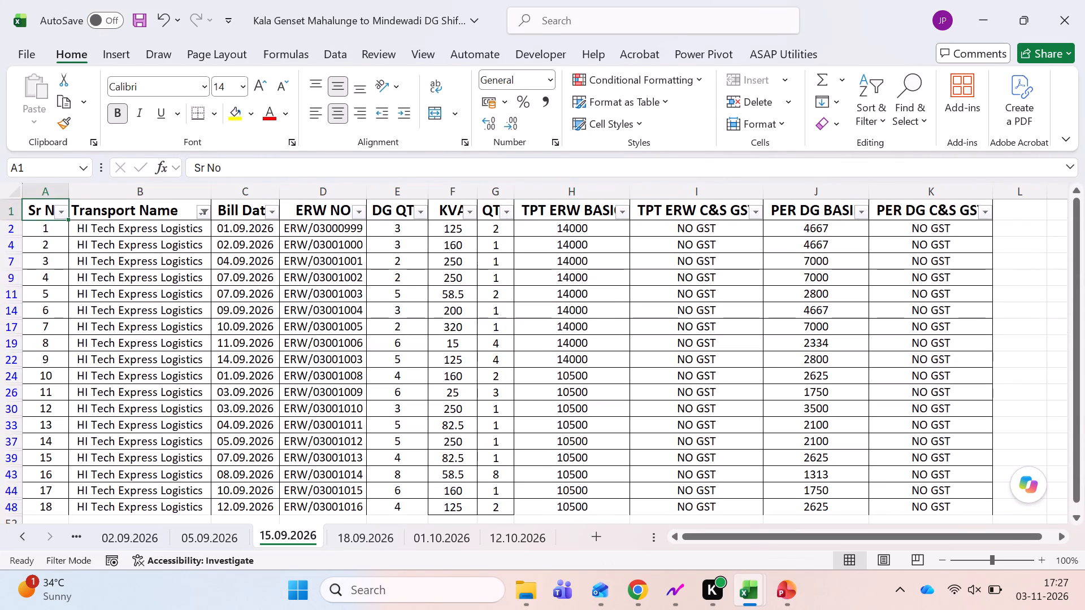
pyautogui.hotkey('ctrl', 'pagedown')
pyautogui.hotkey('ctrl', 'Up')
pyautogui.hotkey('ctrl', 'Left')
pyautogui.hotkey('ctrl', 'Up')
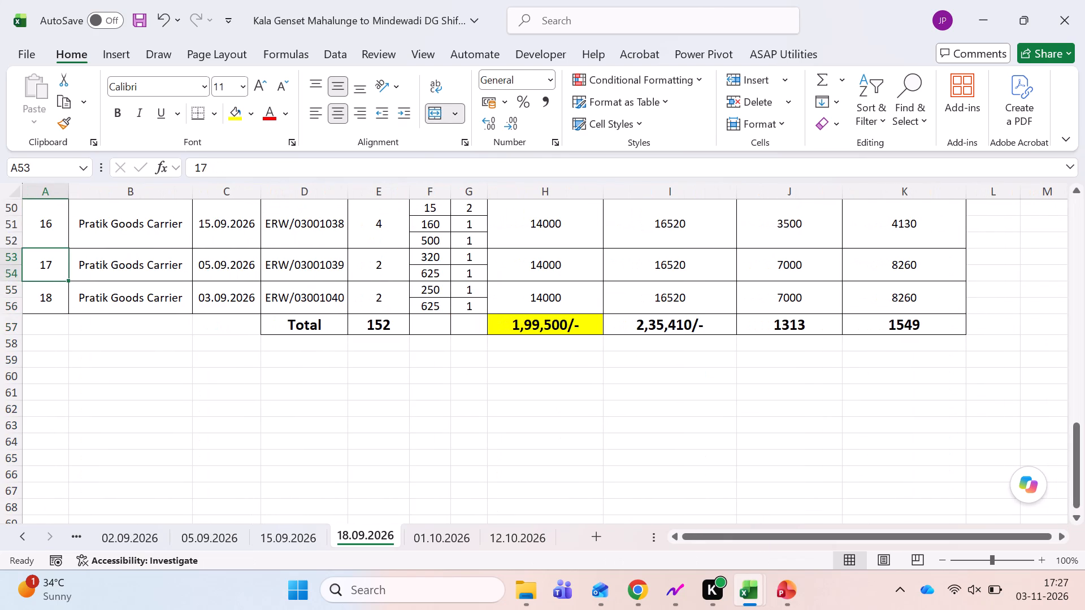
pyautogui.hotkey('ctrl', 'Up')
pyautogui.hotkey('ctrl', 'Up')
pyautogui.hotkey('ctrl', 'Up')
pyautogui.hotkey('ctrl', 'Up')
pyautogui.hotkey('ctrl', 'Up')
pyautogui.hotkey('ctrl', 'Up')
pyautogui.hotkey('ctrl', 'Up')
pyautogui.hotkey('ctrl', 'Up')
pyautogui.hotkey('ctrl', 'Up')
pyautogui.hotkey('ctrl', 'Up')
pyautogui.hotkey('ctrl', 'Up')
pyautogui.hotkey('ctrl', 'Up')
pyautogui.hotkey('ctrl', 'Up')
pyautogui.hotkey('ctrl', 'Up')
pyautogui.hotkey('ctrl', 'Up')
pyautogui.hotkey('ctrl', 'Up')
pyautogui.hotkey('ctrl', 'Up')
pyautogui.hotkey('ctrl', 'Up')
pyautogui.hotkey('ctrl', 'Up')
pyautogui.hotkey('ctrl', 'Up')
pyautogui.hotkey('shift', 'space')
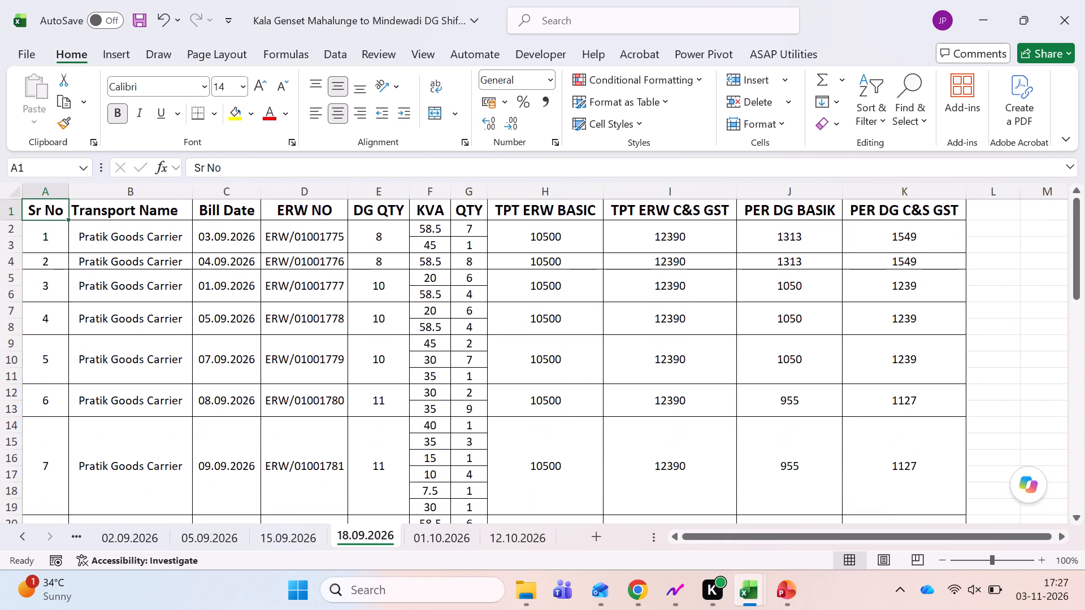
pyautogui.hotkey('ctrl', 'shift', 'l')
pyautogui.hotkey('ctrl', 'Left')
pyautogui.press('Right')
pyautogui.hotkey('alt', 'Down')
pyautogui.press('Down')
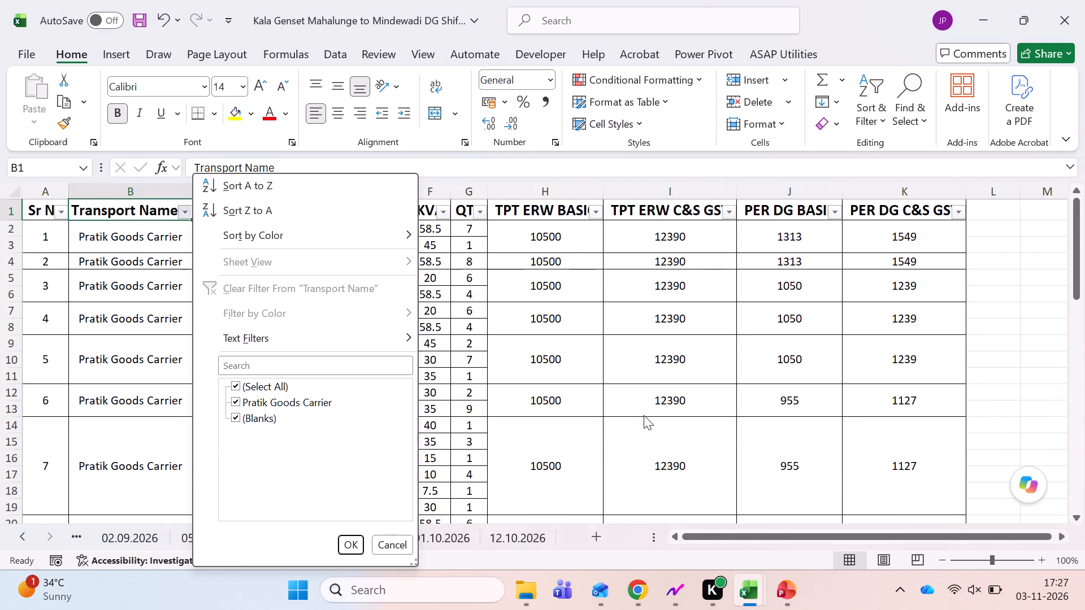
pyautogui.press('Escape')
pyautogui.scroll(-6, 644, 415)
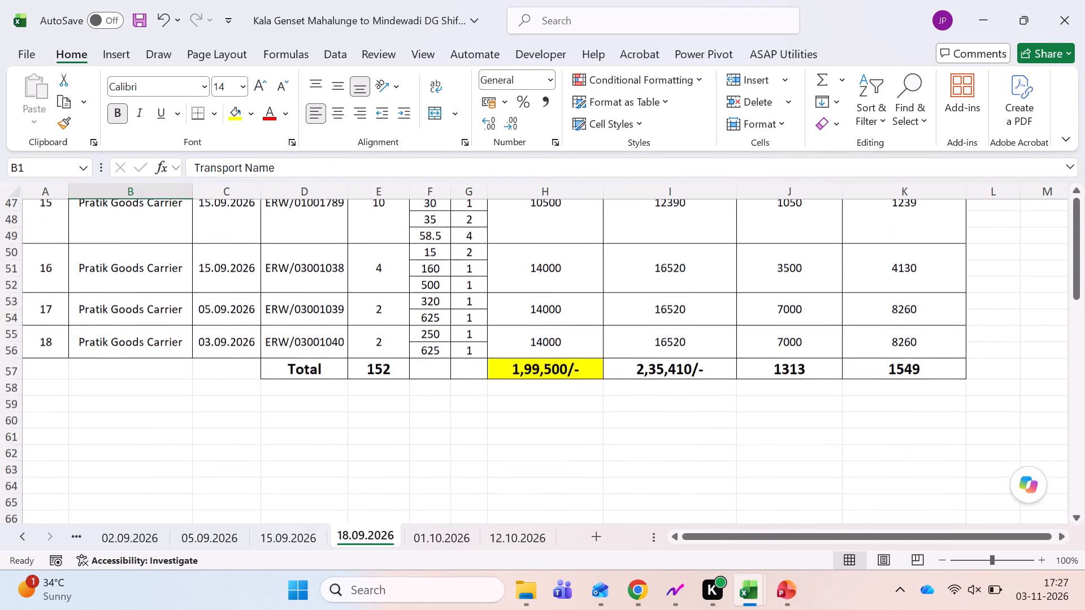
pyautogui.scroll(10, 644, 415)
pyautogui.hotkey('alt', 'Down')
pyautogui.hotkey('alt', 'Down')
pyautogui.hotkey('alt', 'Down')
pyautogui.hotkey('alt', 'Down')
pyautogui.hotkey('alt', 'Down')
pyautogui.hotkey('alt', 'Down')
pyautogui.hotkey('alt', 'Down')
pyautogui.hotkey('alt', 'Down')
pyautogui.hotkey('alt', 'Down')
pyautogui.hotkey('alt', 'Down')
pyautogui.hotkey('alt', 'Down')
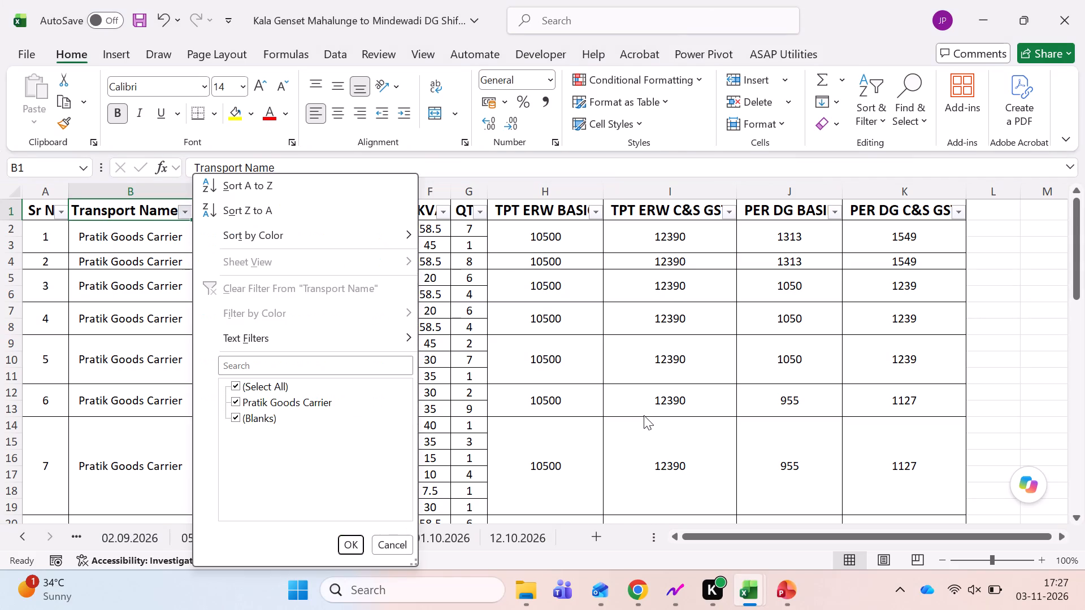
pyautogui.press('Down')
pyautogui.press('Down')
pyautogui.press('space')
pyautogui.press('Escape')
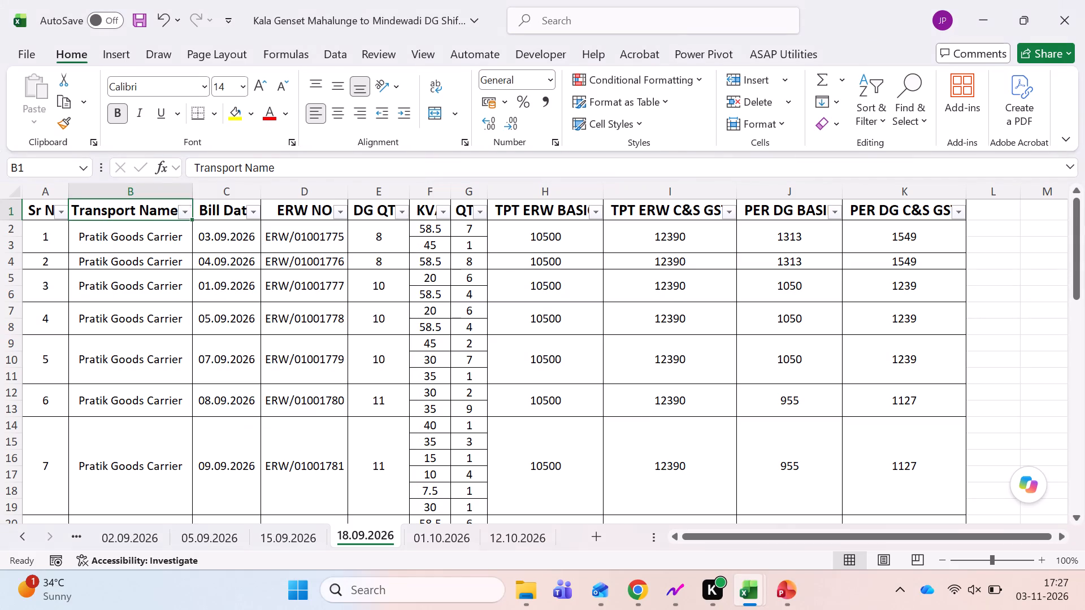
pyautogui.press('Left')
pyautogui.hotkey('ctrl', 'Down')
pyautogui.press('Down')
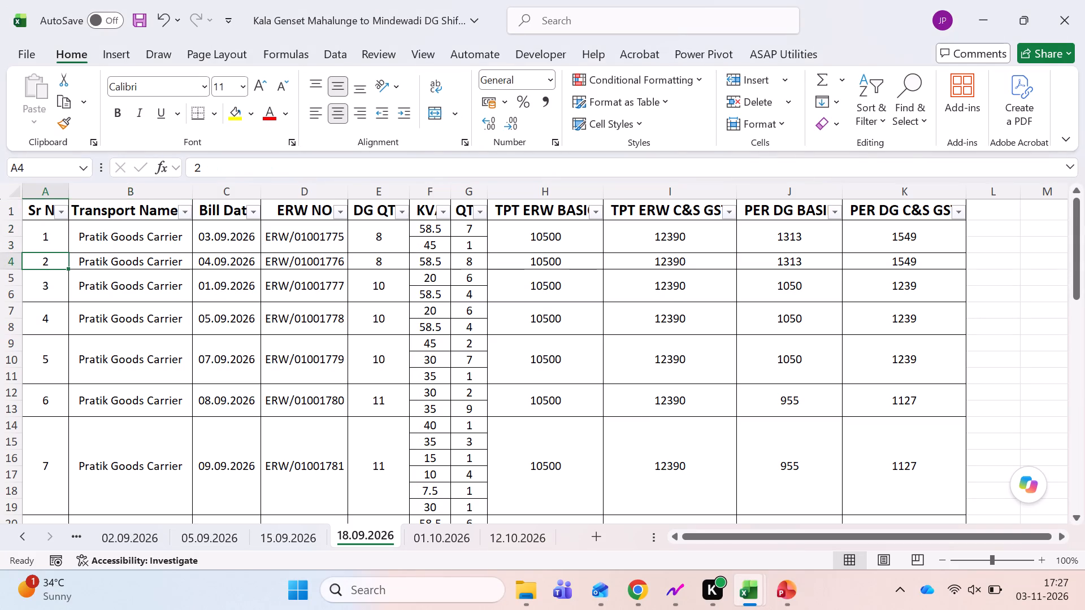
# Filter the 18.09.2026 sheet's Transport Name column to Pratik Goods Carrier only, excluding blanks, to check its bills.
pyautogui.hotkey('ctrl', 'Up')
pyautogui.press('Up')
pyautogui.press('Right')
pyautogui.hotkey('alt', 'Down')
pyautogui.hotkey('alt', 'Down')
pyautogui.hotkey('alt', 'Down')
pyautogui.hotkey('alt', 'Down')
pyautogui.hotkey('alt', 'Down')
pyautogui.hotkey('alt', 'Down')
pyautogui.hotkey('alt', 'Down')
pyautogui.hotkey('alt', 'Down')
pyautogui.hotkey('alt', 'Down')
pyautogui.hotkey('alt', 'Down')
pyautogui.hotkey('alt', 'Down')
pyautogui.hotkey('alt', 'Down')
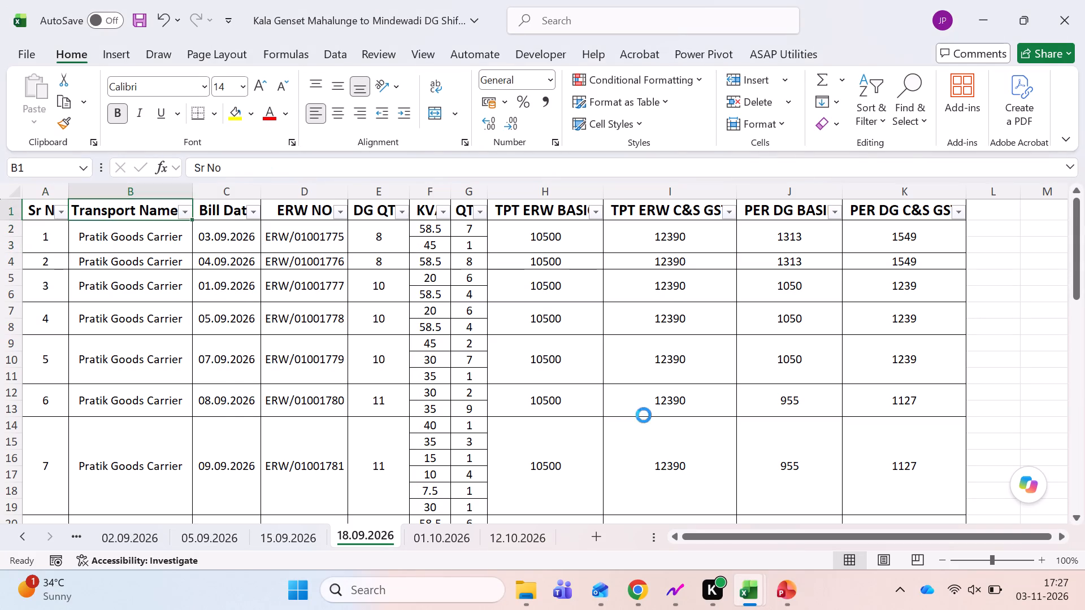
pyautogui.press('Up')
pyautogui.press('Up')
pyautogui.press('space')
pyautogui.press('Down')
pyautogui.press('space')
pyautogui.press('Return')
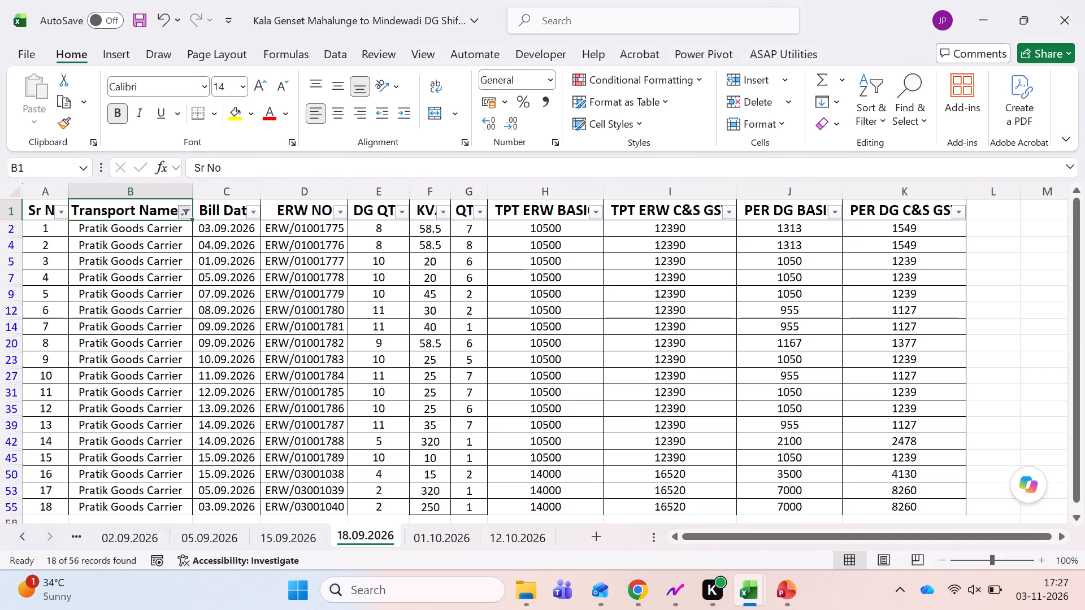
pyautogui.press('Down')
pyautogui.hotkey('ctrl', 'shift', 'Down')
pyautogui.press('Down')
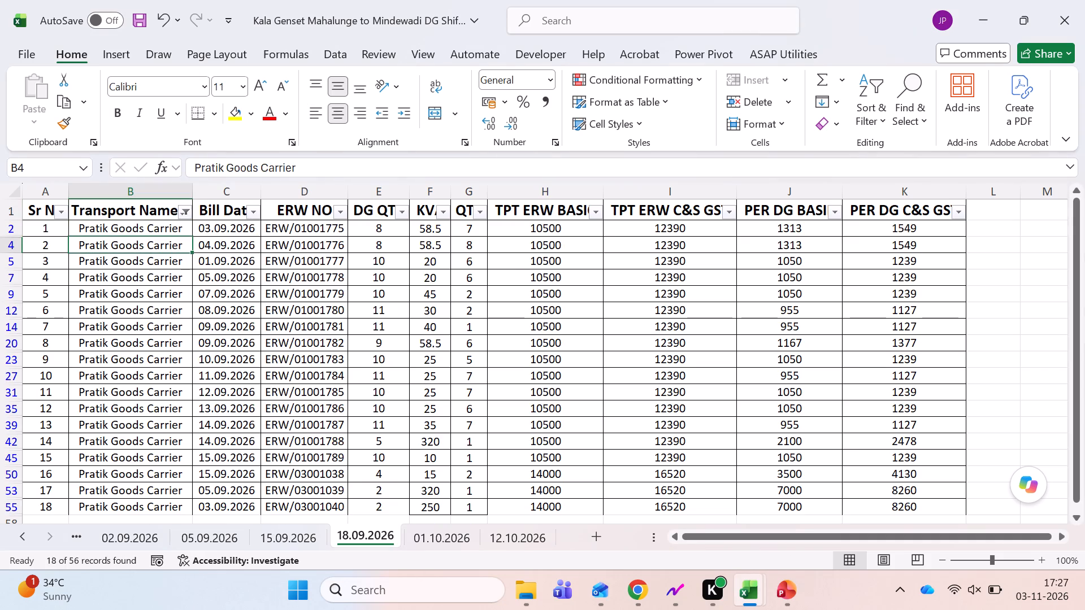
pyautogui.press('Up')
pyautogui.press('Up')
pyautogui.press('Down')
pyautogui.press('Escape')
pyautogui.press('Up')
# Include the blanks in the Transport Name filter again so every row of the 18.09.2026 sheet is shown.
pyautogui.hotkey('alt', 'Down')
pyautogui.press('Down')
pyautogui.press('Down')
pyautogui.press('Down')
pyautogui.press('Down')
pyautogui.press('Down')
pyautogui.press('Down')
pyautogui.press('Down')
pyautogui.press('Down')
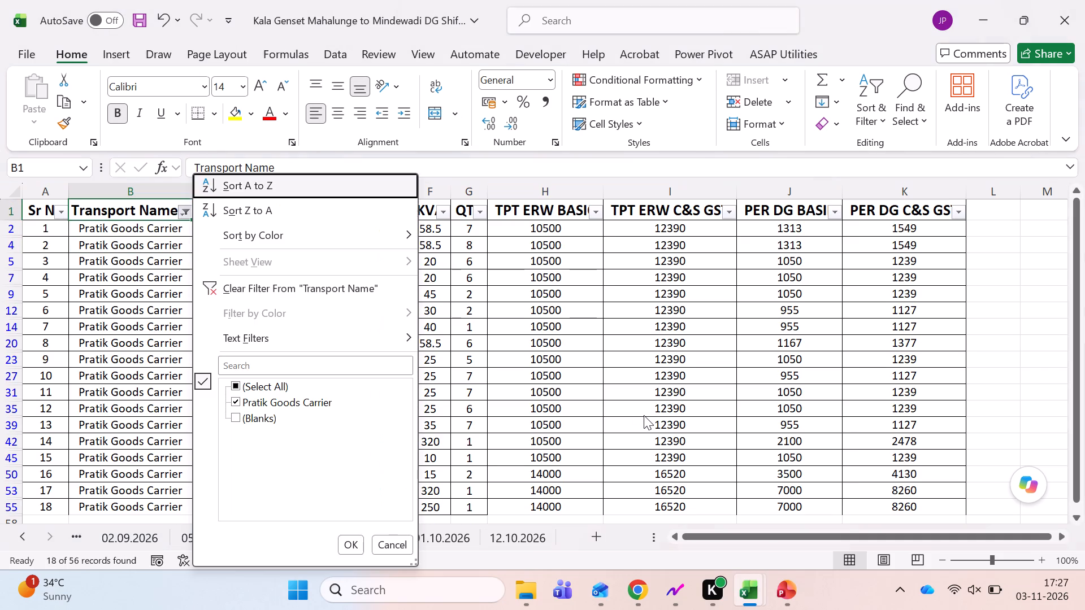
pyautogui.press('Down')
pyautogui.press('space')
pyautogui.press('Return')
# Go to the Total row of the 18.09.2026 sheet and enter Pratik, 18 and 199500 in A3, B3 and C3 of Book3.
pyautogui.hotkey('ctrl', 'Left')
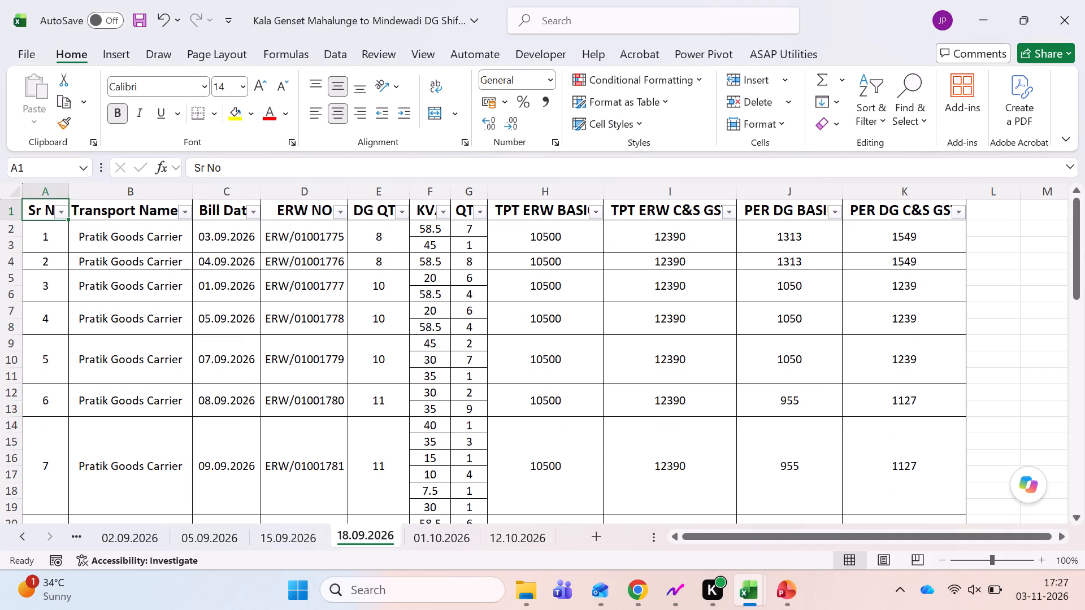
pyautogui.hotkey('ctrl', 'End')
pyautogui.hotkey('ctrl', 'Left')
pyautogui.hotkey('ctrl', 'Left')
pyautogui.hotkey('ctrl', 'Left')
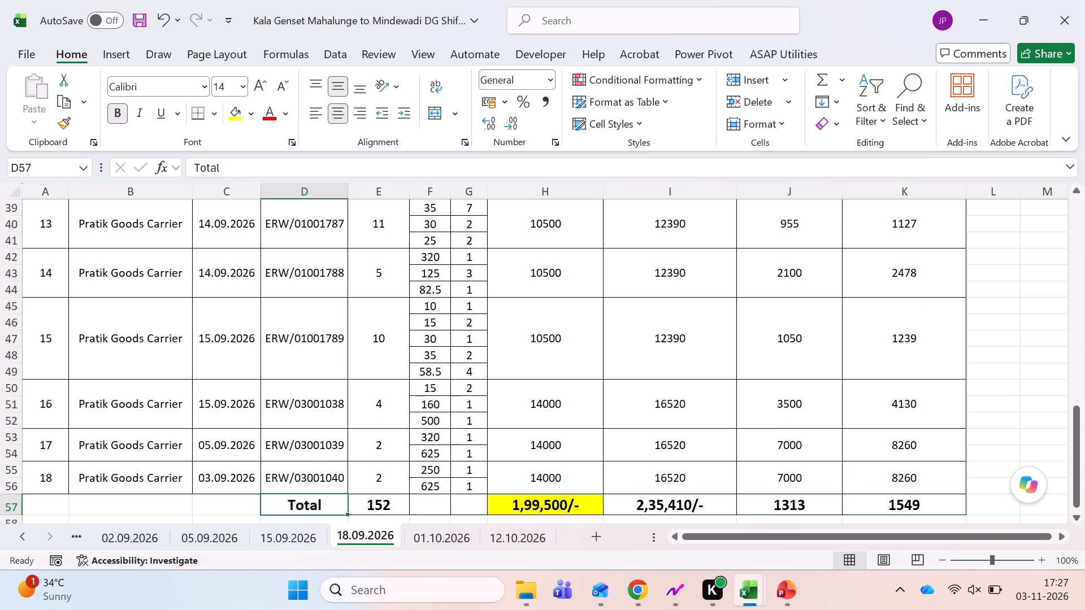
pyautogui.scroll(-1, 615, 395)
pyautogui.hotkey('alt', 'Tab')
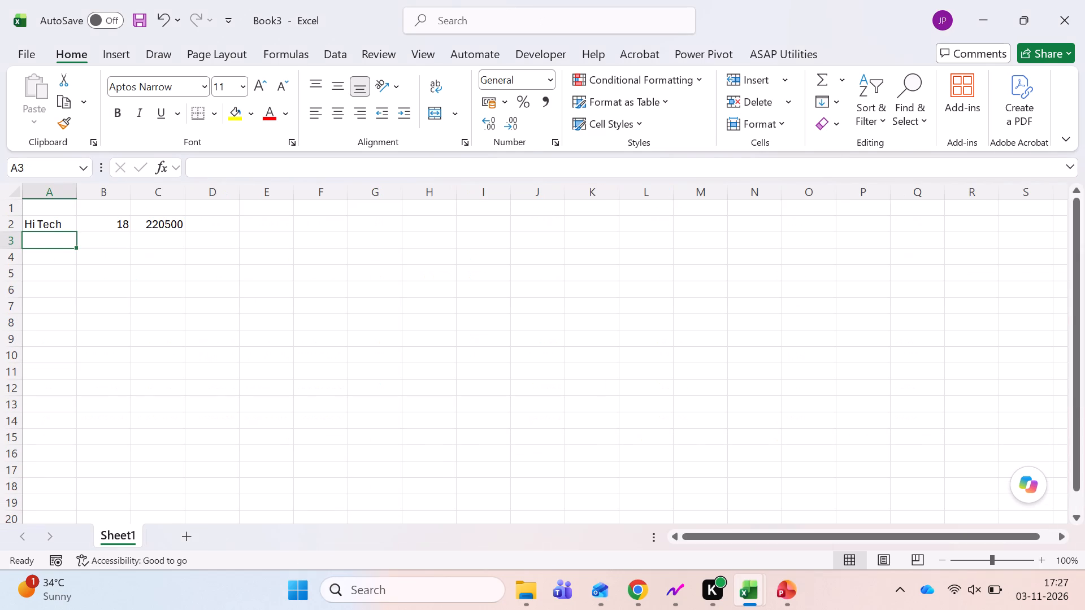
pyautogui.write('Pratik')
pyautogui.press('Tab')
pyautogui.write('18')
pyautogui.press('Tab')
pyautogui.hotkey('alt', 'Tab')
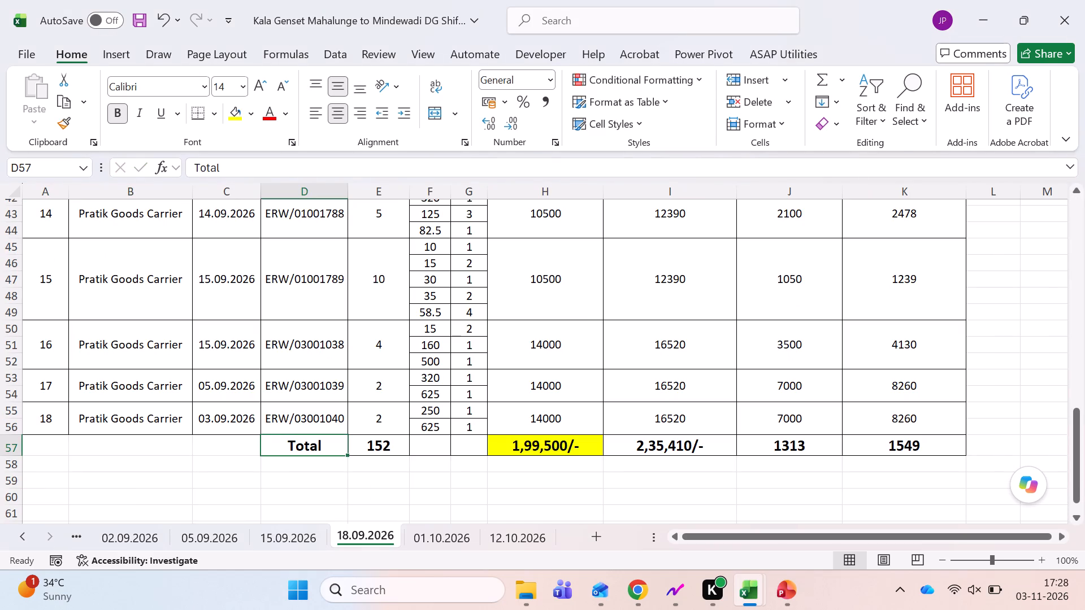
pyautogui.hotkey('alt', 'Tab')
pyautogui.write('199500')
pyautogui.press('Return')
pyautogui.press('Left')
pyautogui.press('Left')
# Review the 01.10.2026 sheet's bills and basic total, and enter Hi Tech, 19 and 224000 in A4, B4 and C4 of Book3.
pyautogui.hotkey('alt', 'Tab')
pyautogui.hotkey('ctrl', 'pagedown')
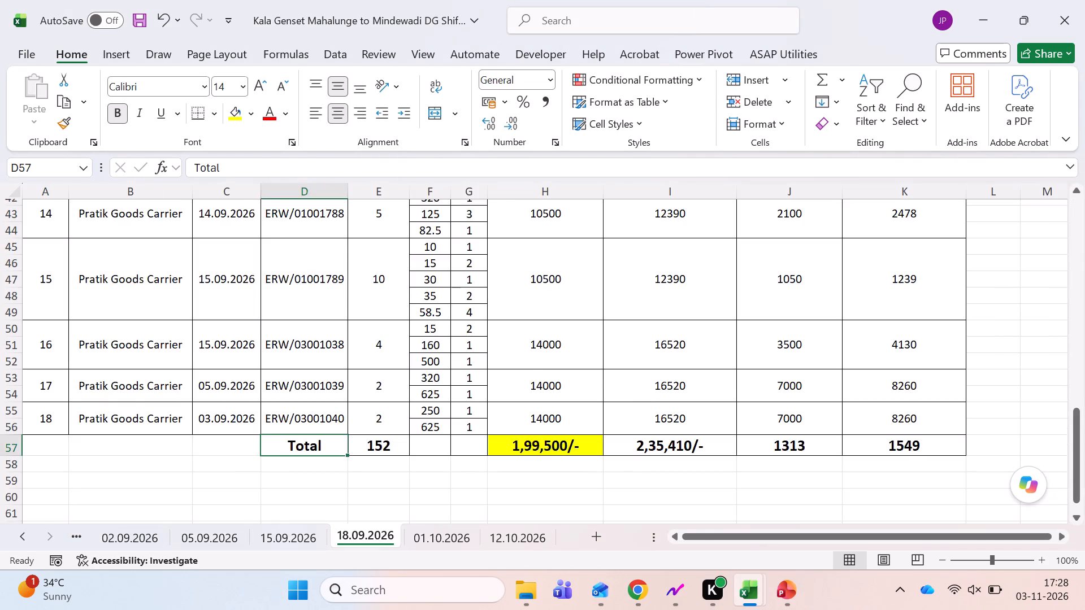
pyautogui.scroll(2, 385, 304)
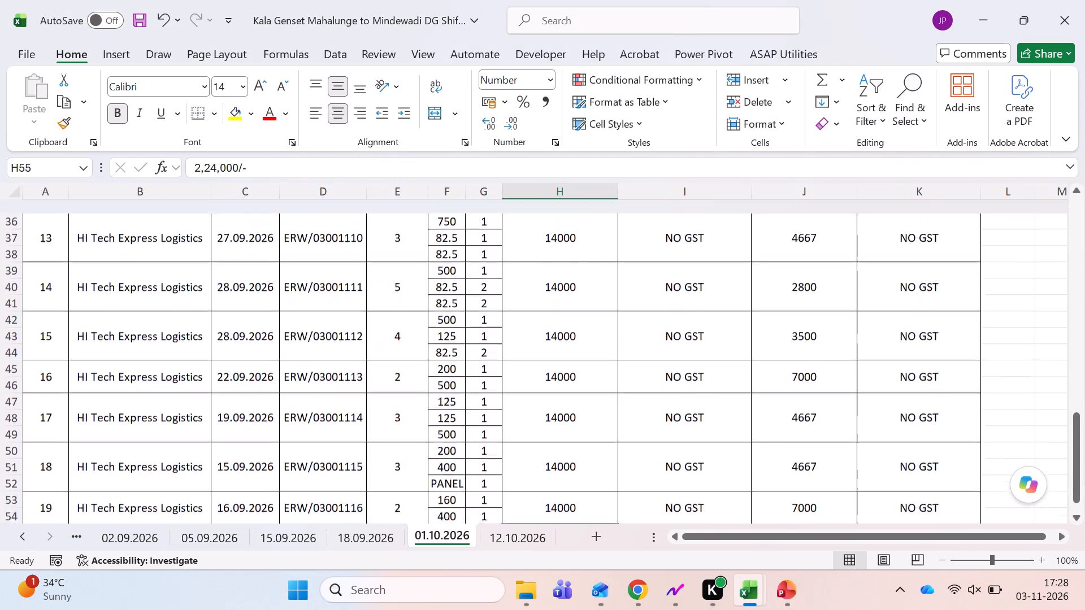
pyautogui.scroll(7, 385, 304)
pyautogui.scroll(-3, 385, 304)
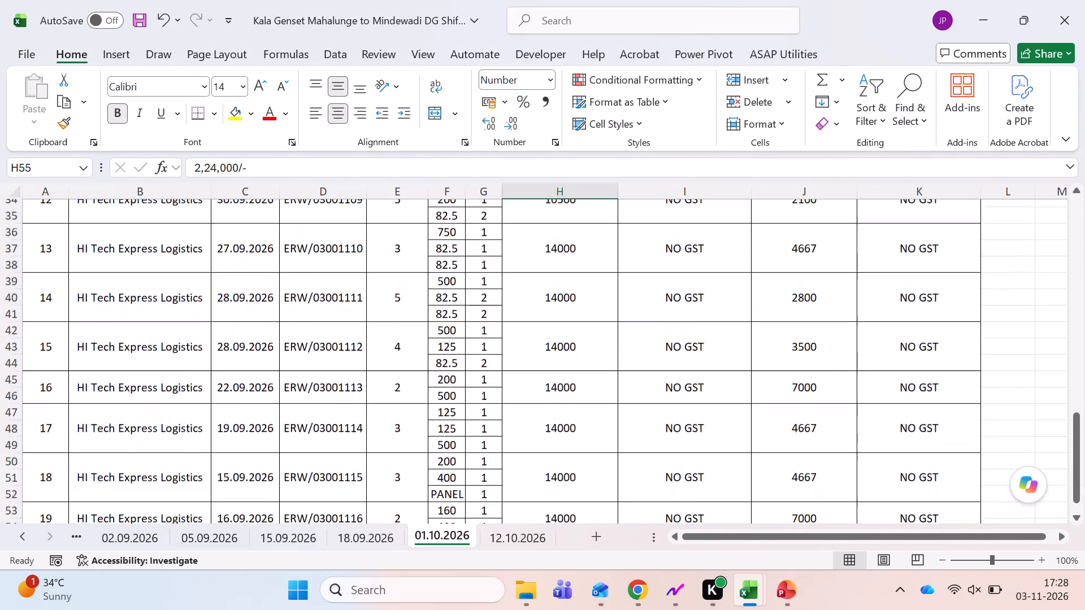
pyautogui.scroll(-2, 385, 304)
pyautogui.hotkey('ctrl', 'pageup')
pyautogui.hotkey('ctrl', 'pagedown')
pyautogui.hotkey('alt', 'Tab')
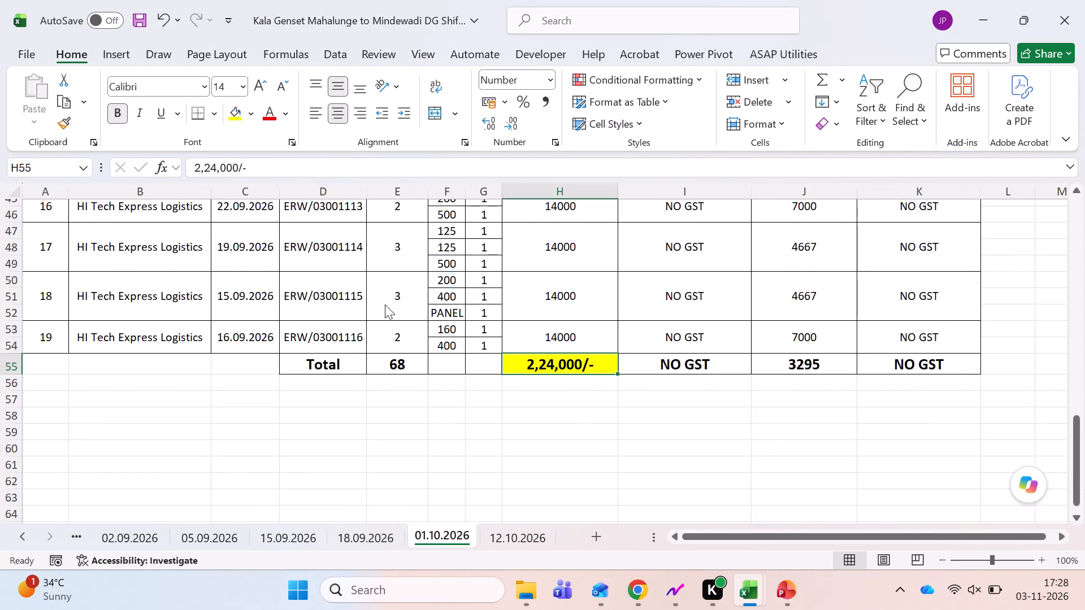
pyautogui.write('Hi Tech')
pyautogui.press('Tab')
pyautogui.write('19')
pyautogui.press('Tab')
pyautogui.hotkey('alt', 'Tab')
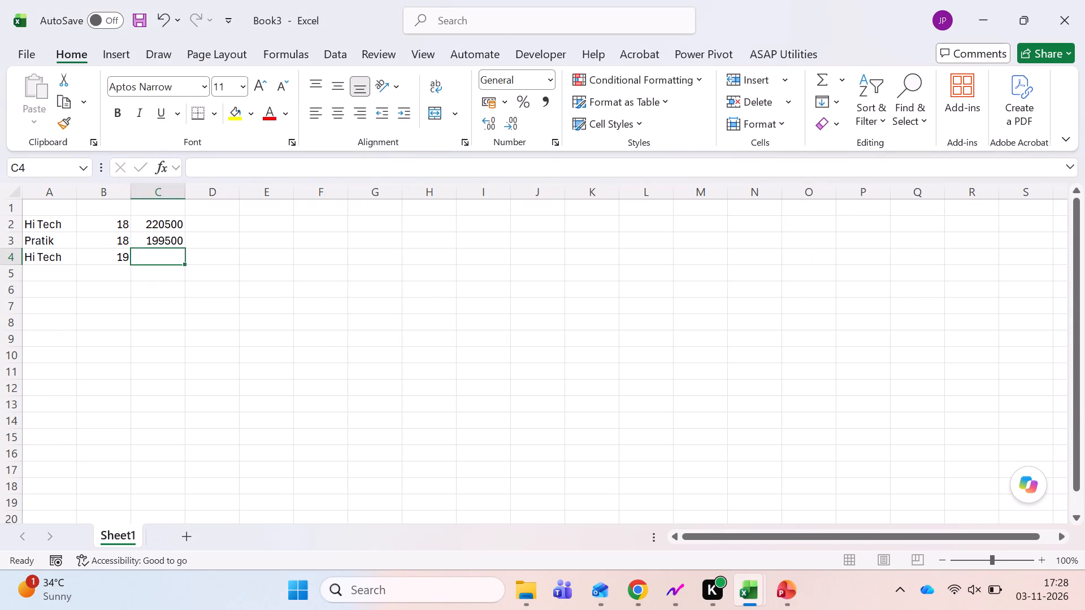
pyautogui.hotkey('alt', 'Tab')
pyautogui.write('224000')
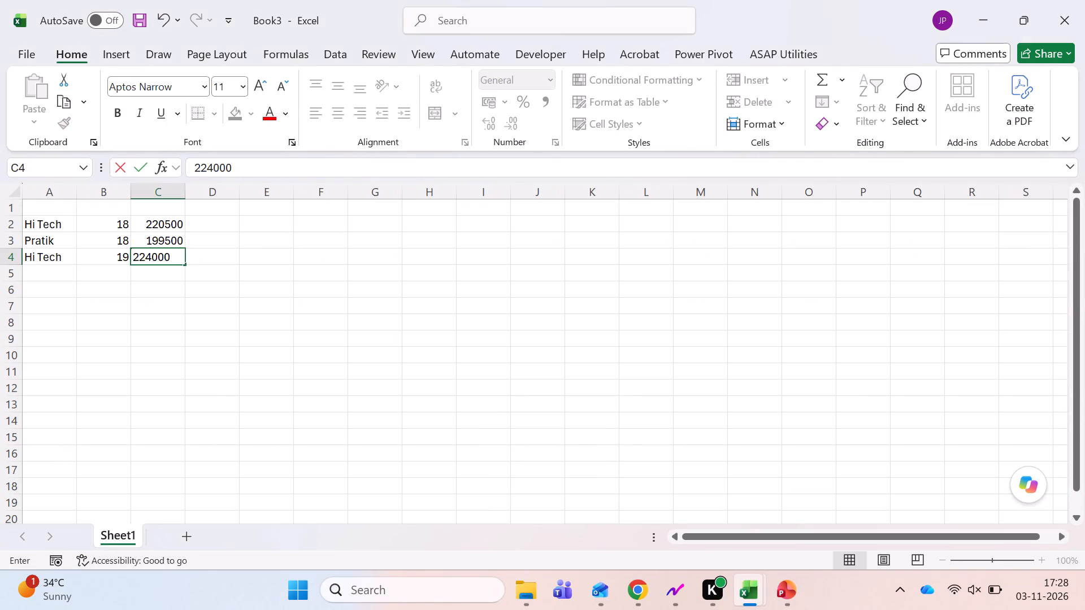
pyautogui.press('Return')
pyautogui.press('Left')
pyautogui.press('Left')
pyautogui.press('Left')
# Review the 12.10.2026 sheet's bills and basic total, and enter Pratik, 30 and 332500 in A5, B5 and C5 of Book3.
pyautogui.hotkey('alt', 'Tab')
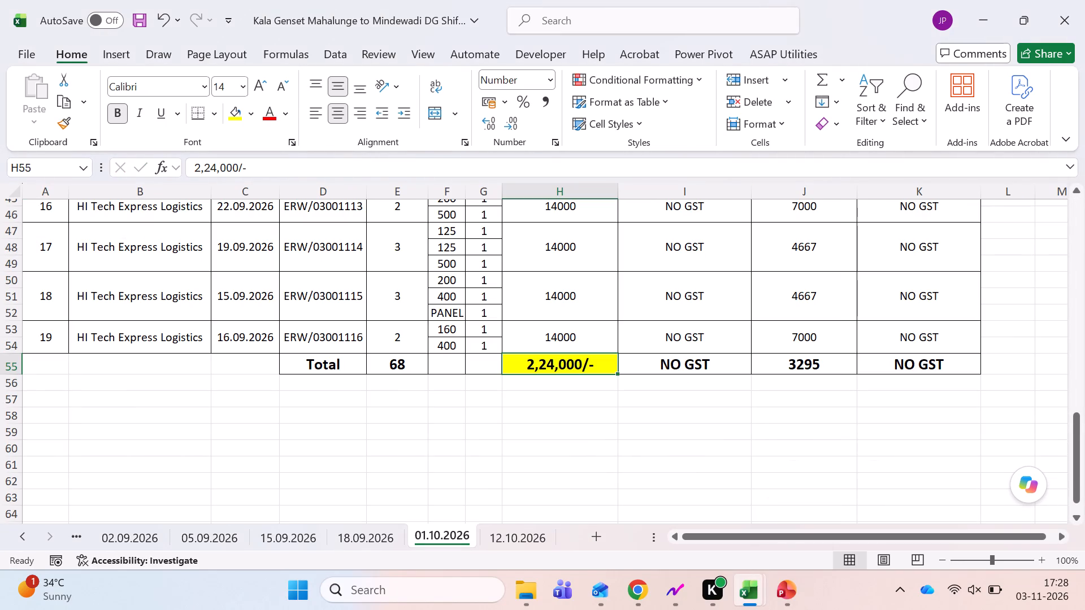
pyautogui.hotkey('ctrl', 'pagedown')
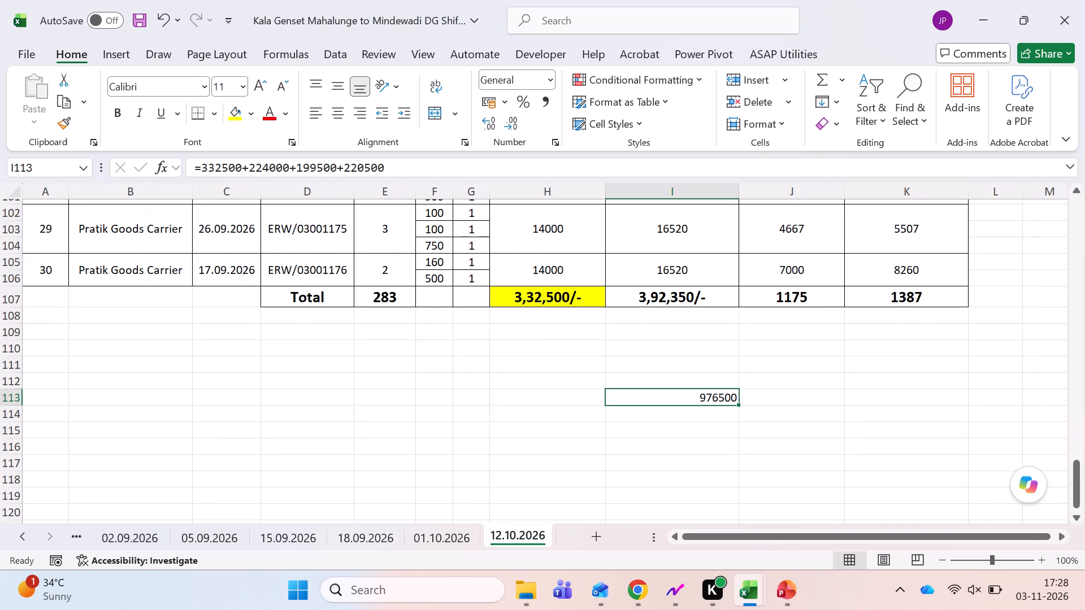
pyautogui.scroll(11, 385, 304)
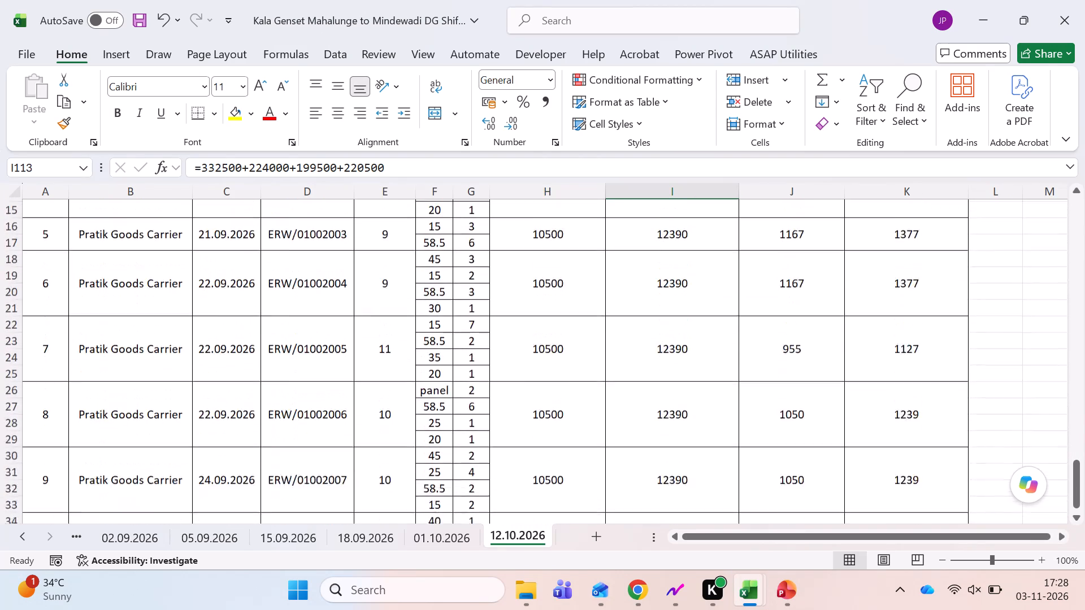
pyautogui.scroll(3, 385, 304)
pyautogui.scroll(-7, 385, 304)
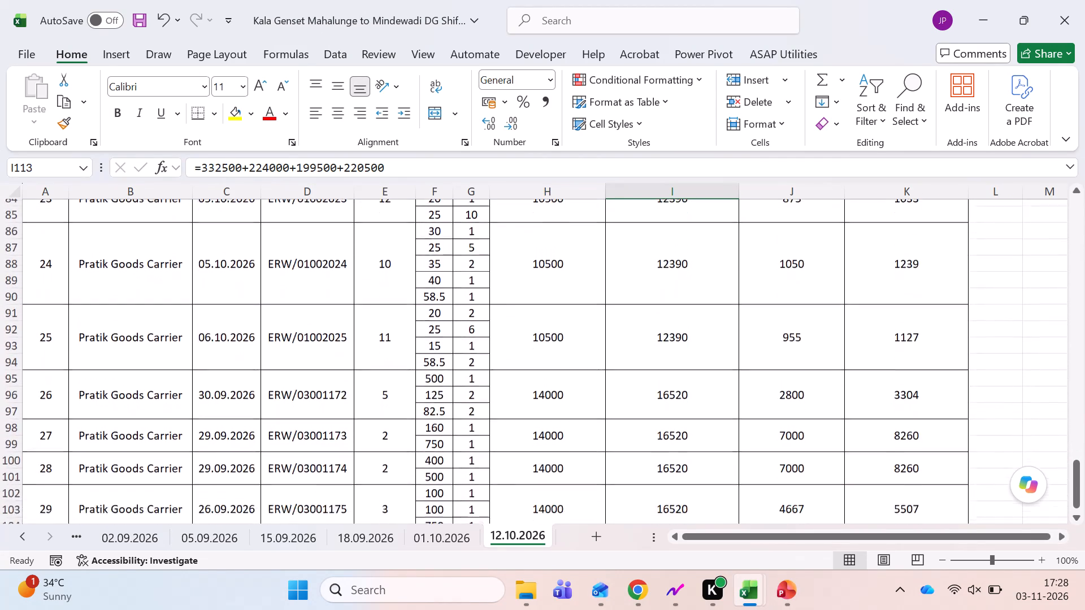
pyautogui.scroll(-2, 385, 304)
pyautogui.hotkey('alt', 'Tab')
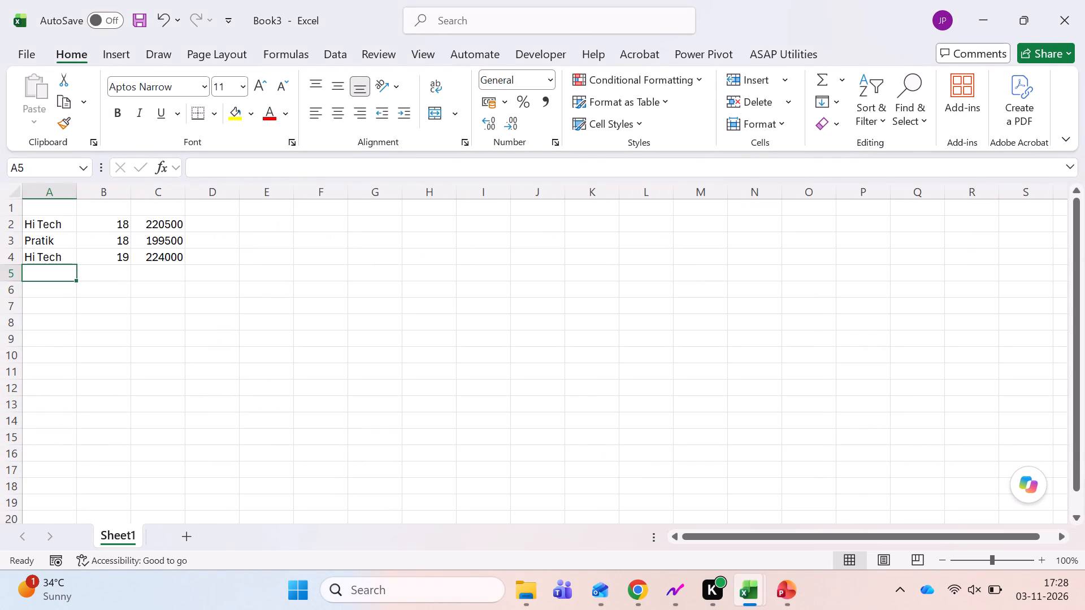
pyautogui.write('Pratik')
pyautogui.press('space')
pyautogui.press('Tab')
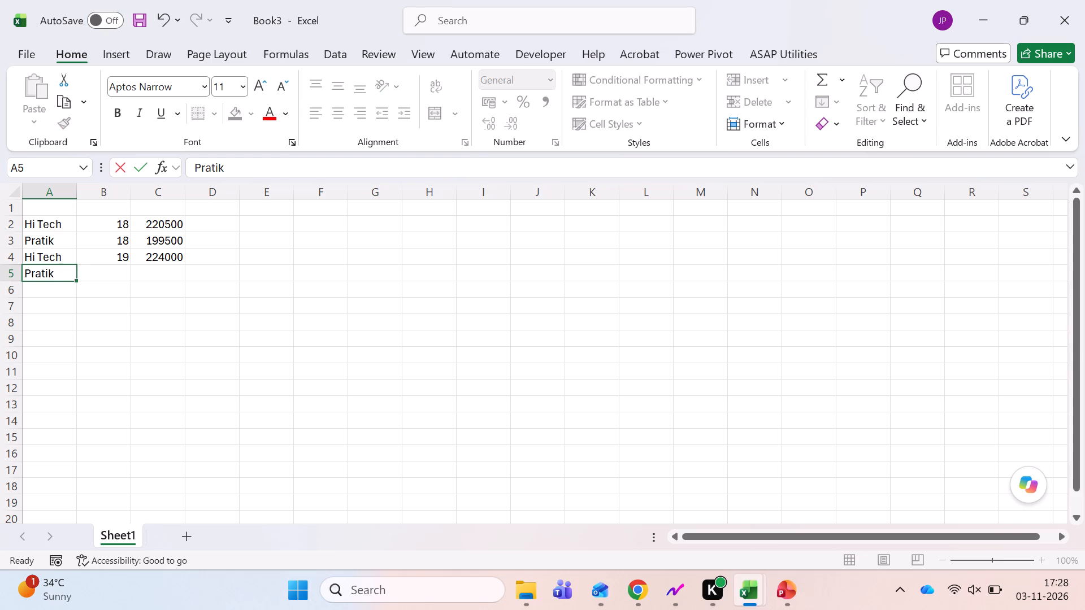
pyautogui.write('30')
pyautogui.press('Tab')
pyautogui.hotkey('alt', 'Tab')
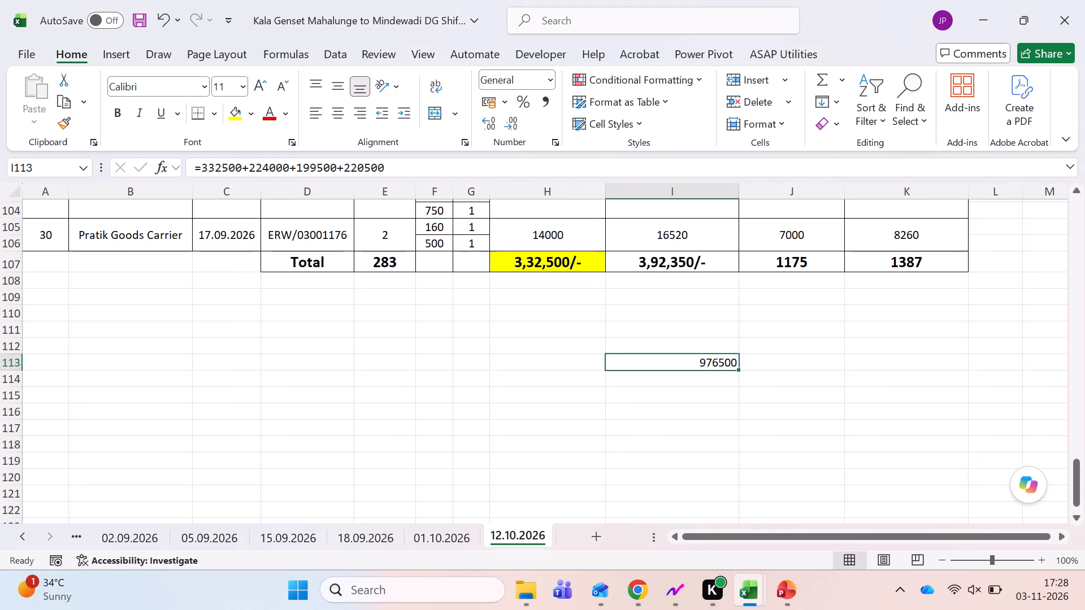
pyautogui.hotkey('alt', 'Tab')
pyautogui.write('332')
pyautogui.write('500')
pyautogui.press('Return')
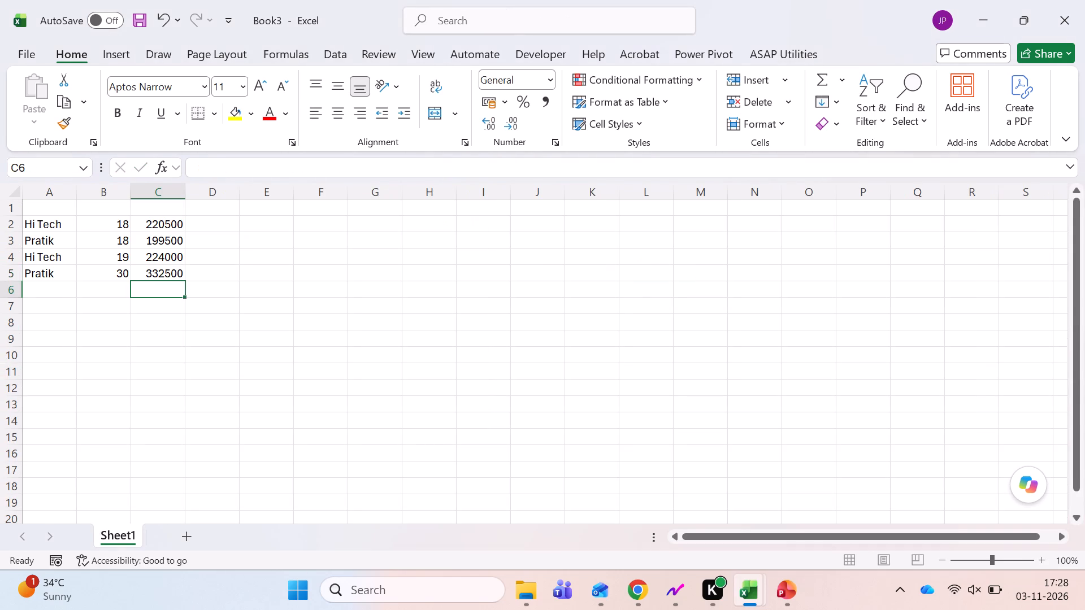
# Sum C2:C5 in cell C6 and apply the comma number format to it.
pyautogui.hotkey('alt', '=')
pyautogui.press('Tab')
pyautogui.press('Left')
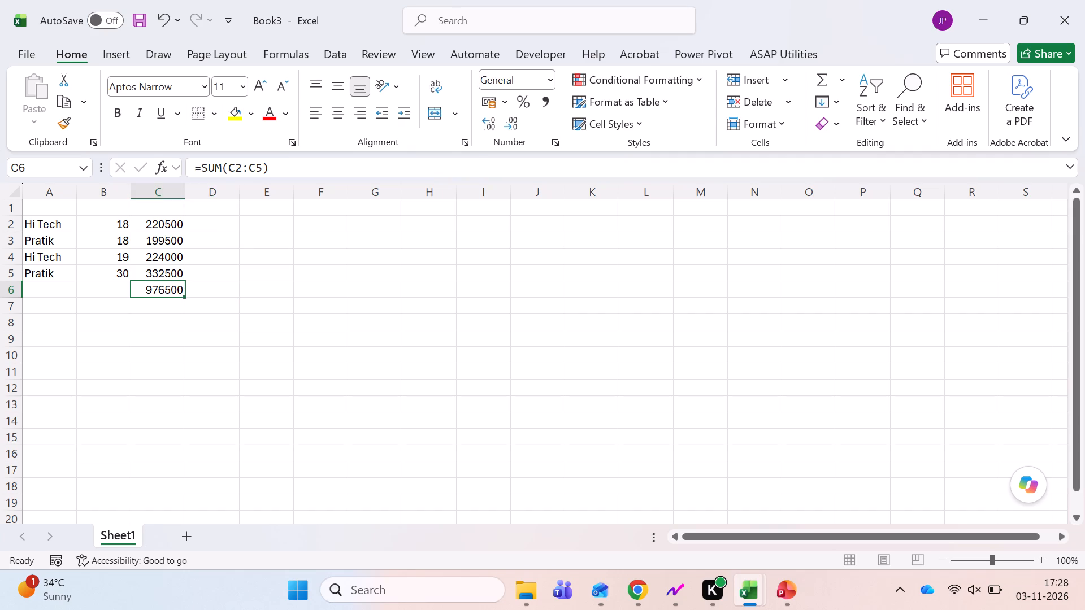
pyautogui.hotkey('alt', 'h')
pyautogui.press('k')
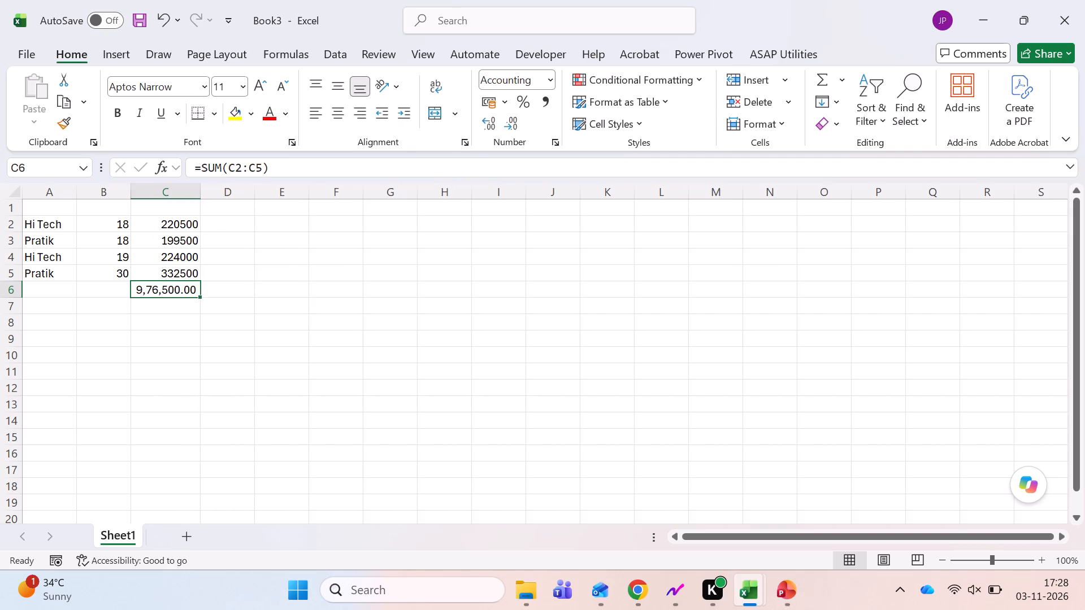
# Enter Hi Tech in E2 and add its two bill counts, B2 and B4, with a formula in F2.
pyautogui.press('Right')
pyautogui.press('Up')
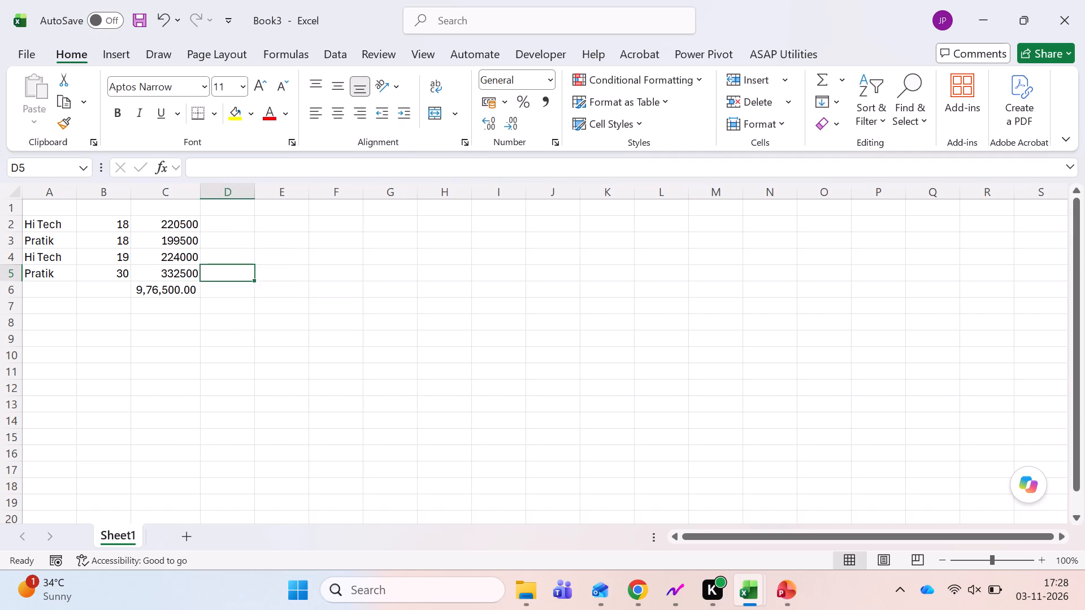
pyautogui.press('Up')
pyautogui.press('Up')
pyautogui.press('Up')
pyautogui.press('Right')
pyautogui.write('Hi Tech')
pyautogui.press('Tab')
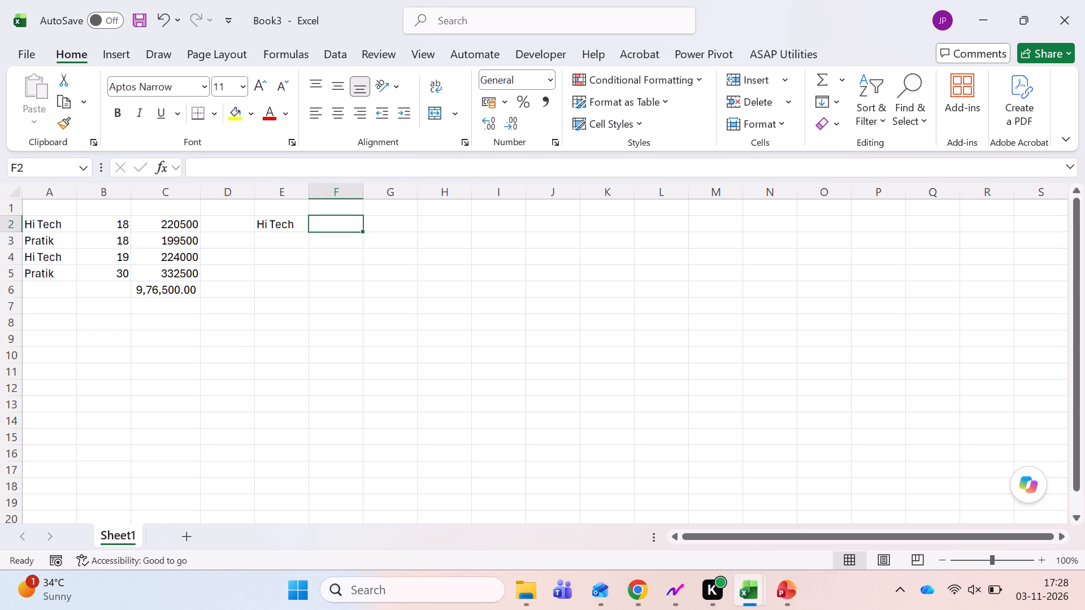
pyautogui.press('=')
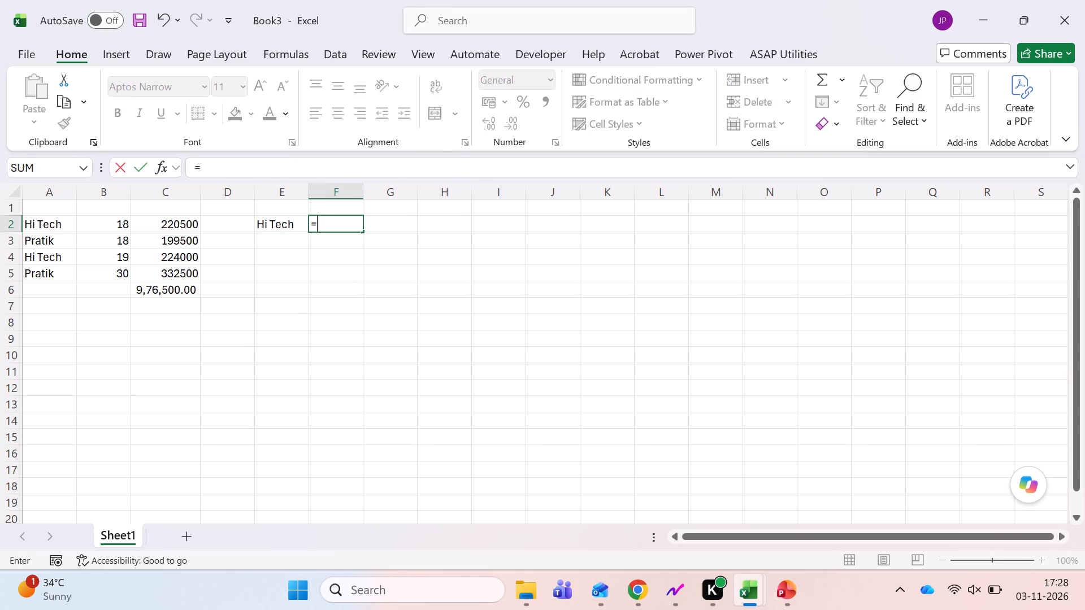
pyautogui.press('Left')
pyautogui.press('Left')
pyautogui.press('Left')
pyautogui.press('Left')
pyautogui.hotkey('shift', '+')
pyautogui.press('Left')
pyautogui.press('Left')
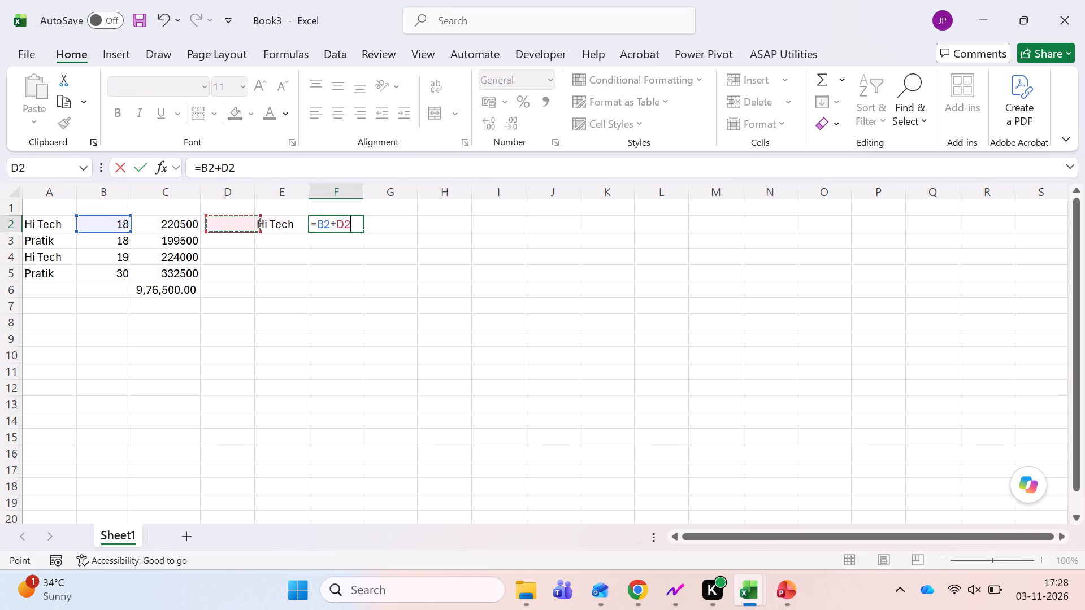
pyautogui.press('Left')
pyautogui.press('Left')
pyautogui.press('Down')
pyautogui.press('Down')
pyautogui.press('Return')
# Add Hi Tech's two basic charges, C2 and C4, with a formula in G2.
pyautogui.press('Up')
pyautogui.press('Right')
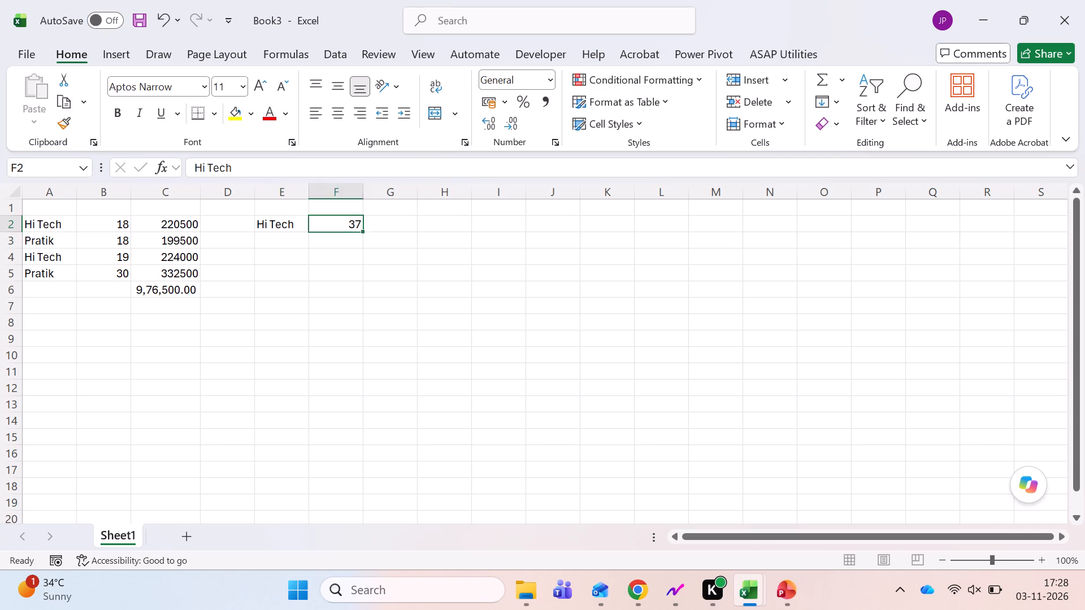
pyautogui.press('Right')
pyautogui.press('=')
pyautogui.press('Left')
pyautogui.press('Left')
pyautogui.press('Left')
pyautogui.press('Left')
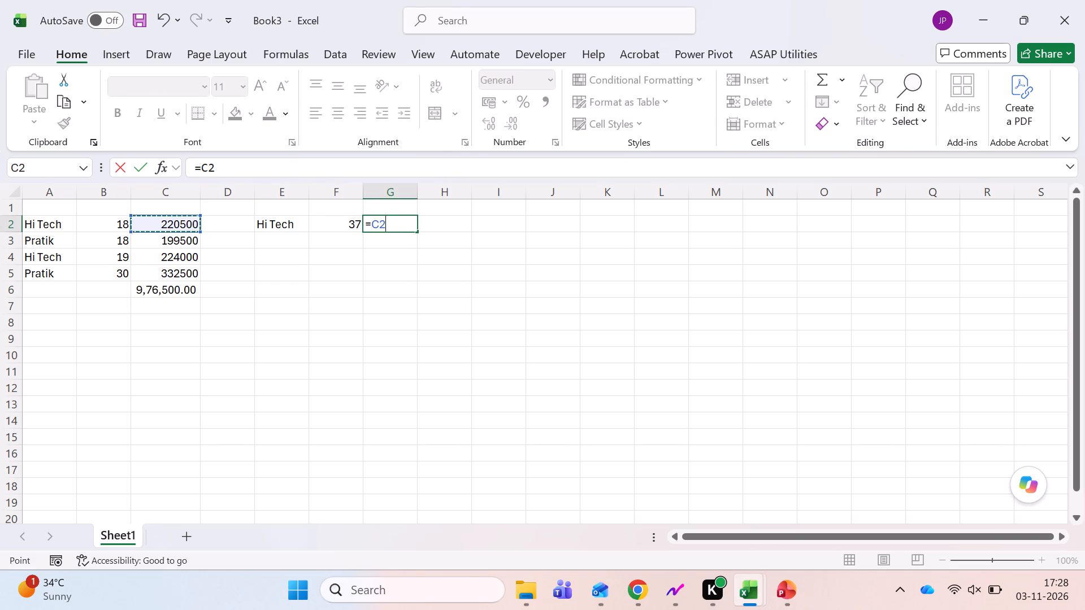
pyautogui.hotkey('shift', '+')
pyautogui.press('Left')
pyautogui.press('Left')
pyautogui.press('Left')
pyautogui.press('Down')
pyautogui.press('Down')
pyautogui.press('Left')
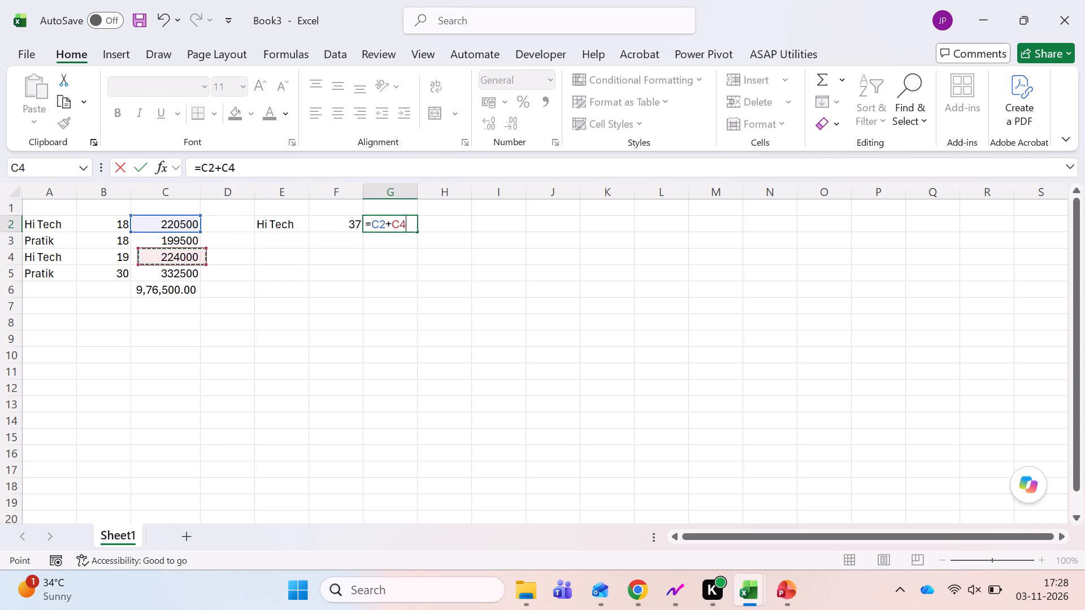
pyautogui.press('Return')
# Enter Pratik in E3 and add its two bill counts, B3 and B5, with a formula in F3.
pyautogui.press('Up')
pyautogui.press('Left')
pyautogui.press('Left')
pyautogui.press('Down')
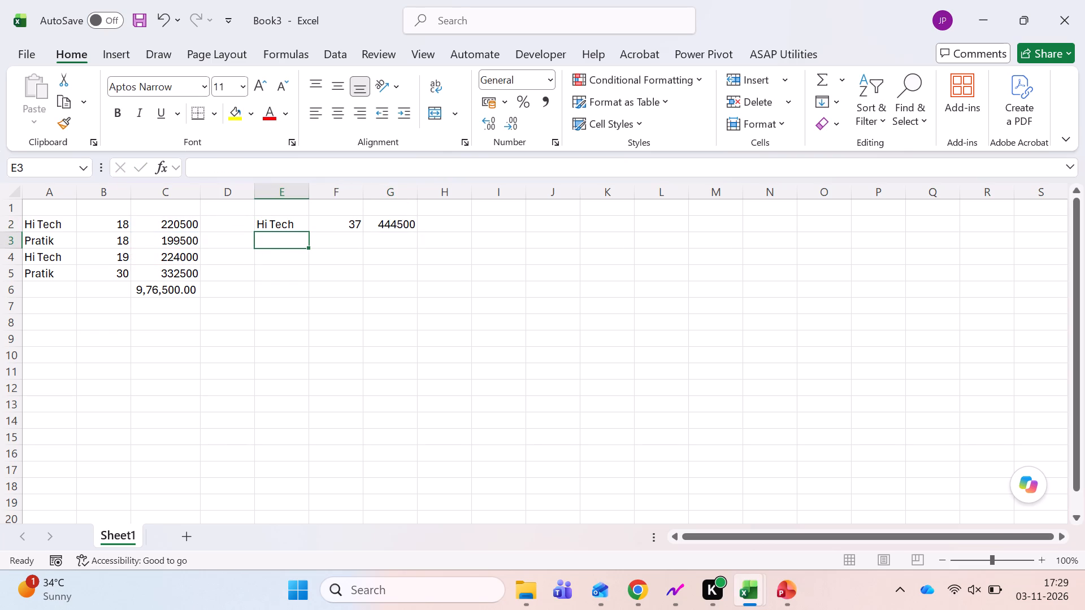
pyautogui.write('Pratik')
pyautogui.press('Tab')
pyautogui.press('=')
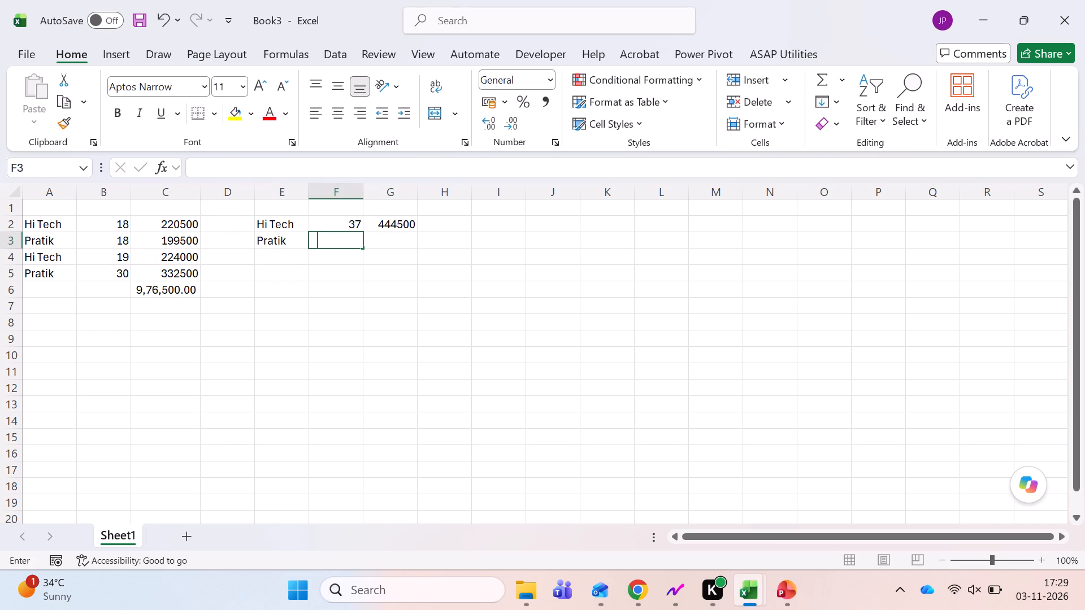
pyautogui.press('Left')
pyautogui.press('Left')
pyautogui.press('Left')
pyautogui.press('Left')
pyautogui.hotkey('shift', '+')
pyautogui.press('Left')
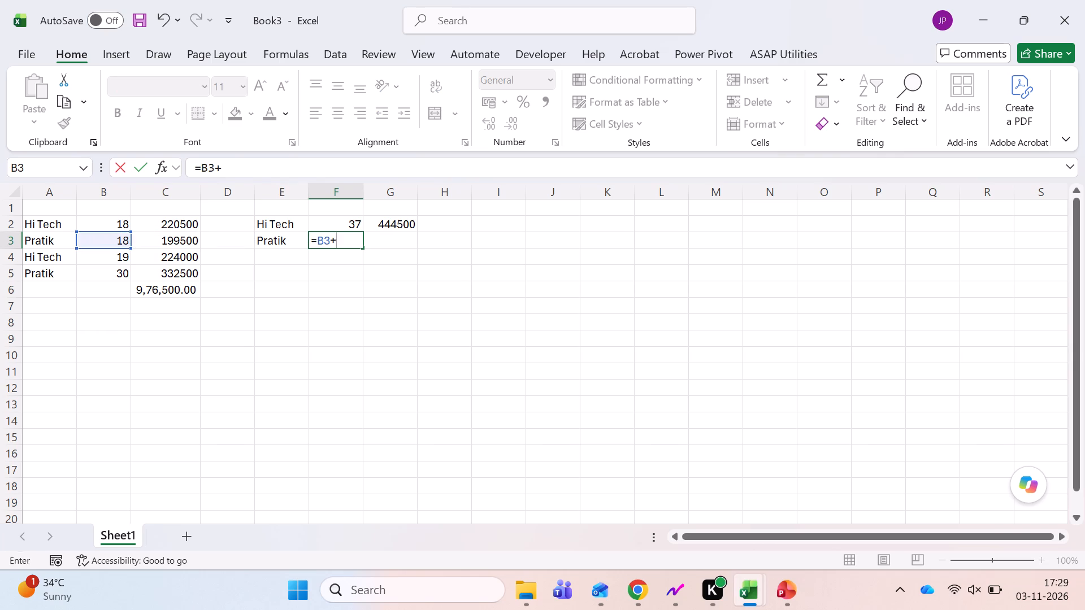
pyautogui.press('Left')
pyautogui.press('Left')
pyautogui.press('Left')
pyautogui.press('Down')
pyautogui.press('Down')
pyautogui.press('Return')
# Add Pratik's two basic charges, C3 and C5, with a formula in G3.
pyautogui.press('Up')
pyautogui.press('Right')
pyautogui.press('Right')
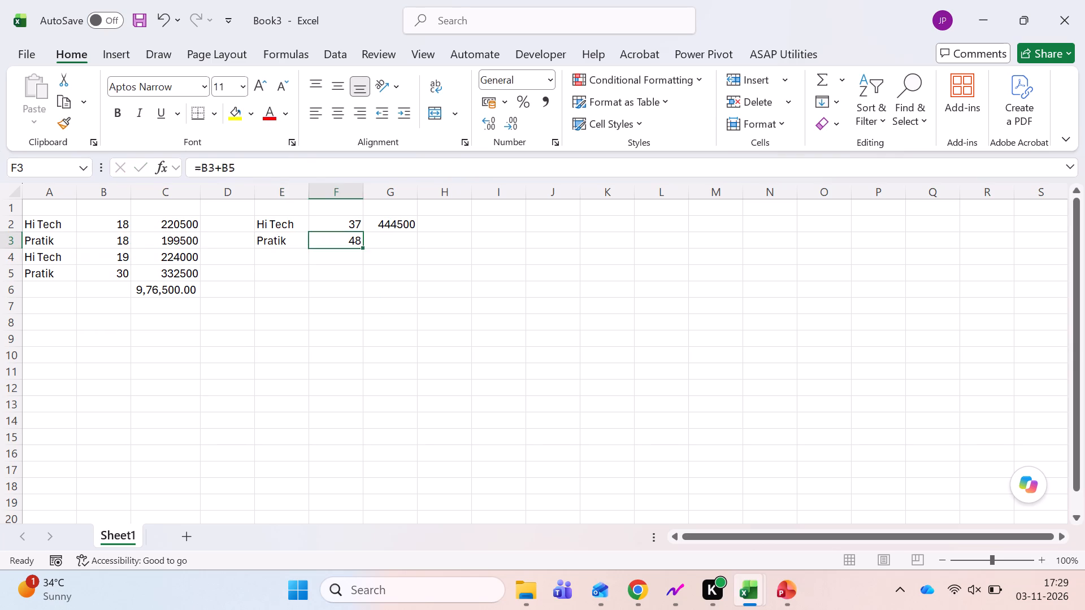
pyautogui.press('=')
pyautogui.press('Left')
pyautogui.press('Left')
pyautogui.press('Left')
pyautogui.press('Left')
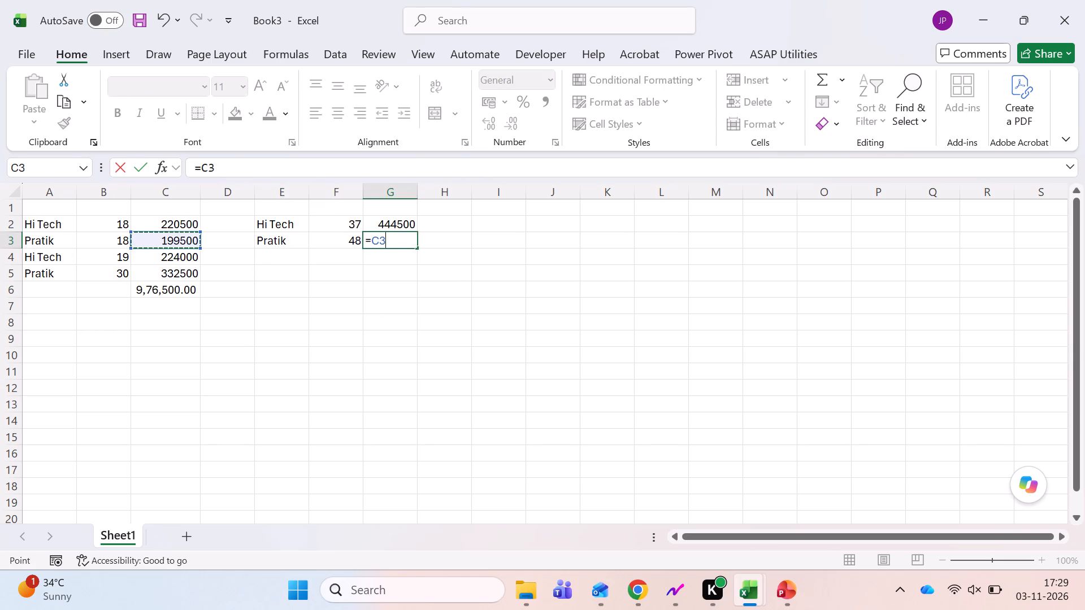
pyautogui.hotkey('shift', '+')
pyautogui.press('Left')
pyautogui.press('Left')
pyautogui.press('Left')
pyautogui.press('Left')
pyautogui.press('Down')
pyautogui.press('Down')
pyautogui.press('Return')
# Sum the two transporters' basic charges, G2:G3, in cell G4.
pyautogui.press('Up')
pyautogui.press('Up')
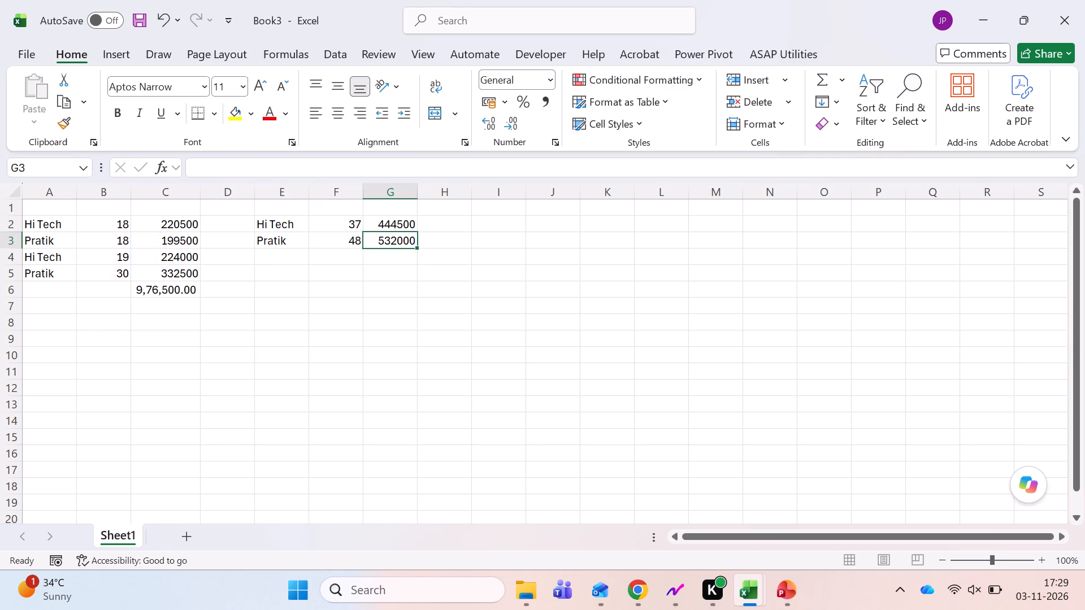
pyautogui.press('Left')
pyautogui.press('Left')
pyautogui.hotkey('shift', 'Right')
pyautogui.hotkey('shift', 'Right')
pyautogui.hotkey('shift', 'Down')
pyautogui.press('Down')
pyautogui.press('Right')
pyautogui.press('Right')
pyautogui.press('Down')
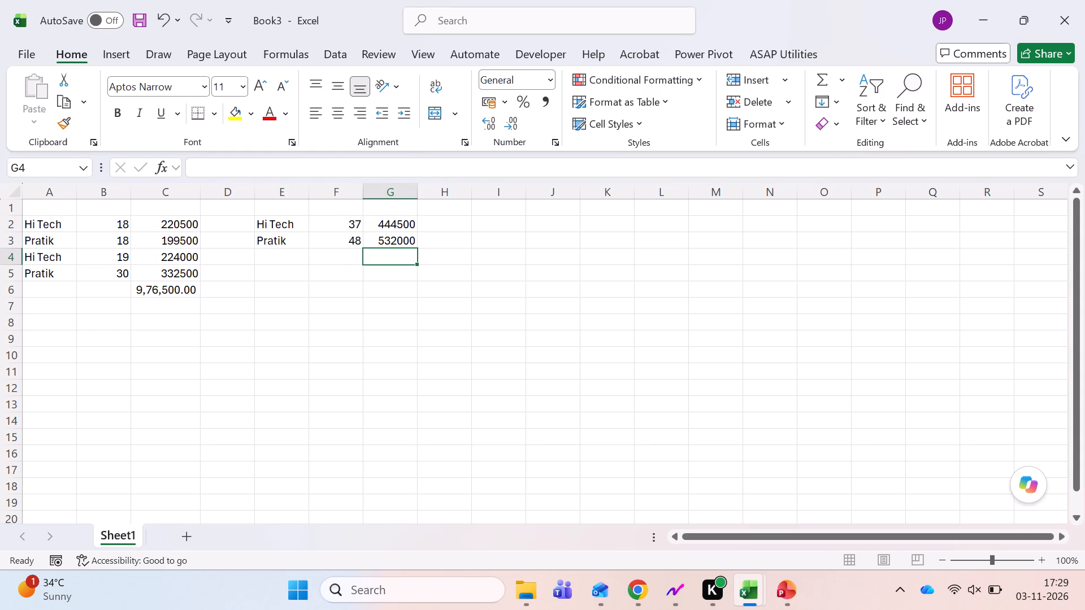
pyautogui.hotkey('alt', '=')
pyautogui.press('Tab')
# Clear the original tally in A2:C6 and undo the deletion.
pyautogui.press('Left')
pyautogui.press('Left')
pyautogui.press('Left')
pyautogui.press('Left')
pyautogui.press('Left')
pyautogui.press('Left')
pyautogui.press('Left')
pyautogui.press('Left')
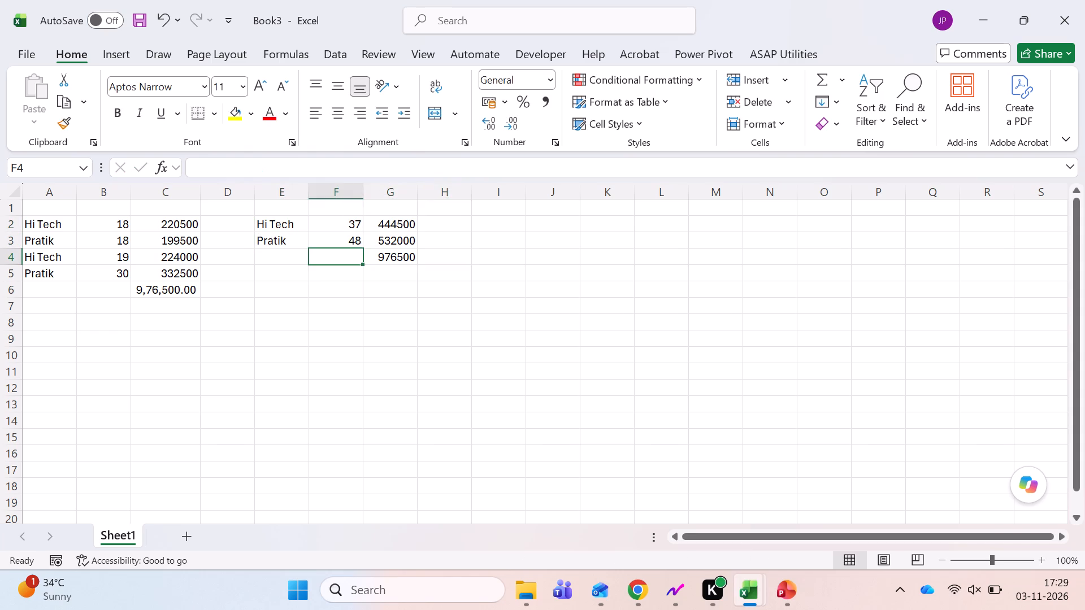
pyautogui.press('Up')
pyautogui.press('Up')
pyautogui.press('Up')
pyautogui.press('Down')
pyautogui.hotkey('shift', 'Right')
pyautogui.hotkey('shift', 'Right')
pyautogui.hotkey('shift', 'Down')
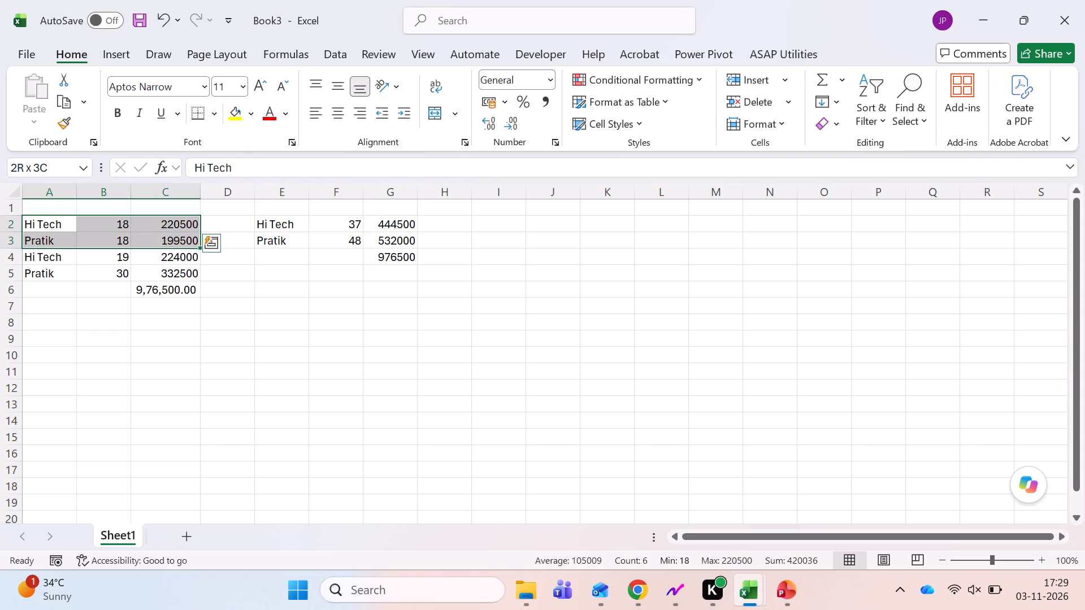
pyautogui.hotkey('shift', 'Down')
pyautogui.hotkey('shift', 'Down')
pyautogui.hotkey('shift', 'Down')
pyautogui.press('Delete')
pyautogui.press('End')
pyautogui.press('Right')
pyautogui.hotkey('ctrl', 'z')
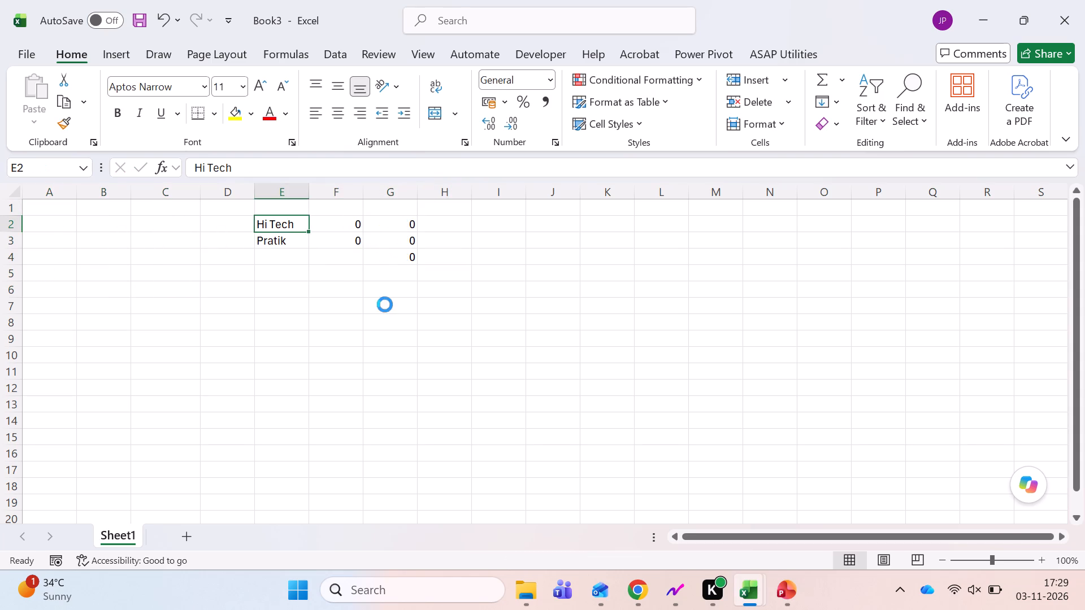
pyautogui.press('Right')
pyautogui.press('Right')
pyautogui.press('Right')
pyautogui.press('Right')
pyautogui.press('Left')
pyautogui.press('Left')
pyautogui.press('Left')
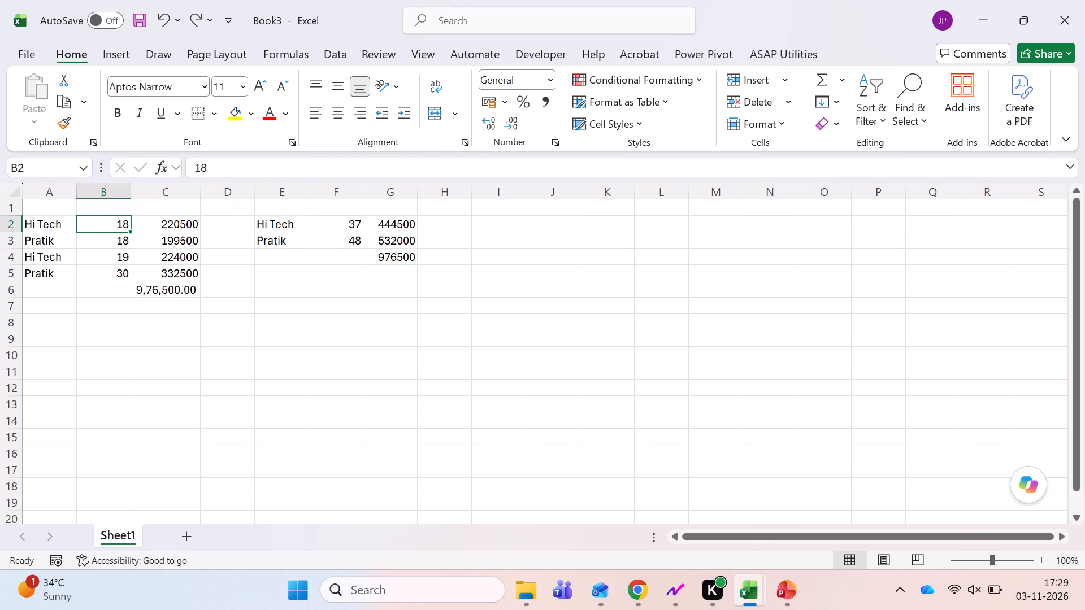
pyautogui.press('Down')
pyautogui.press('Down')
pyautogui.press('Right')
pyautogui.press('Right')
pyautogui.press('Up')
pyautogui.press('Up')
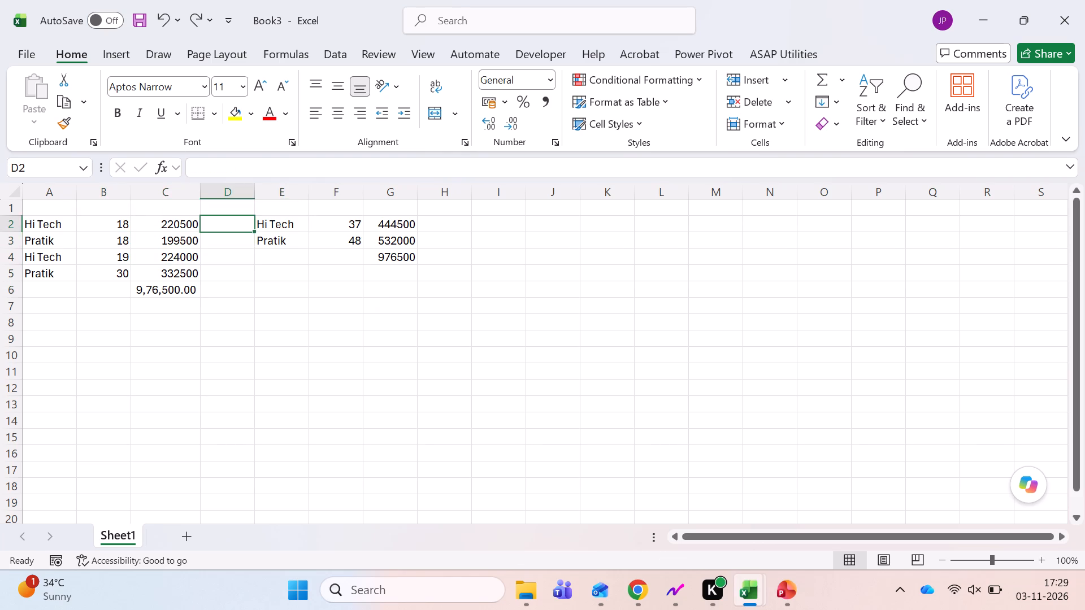
# Rename Sheet1 as Sep Inter Trs.
pyautogui.rightClick(121, 541)
pyautogui.click(192, 304)
pyautogui.write('Sep Inter Trs')
pyautogui.press('Return')
# Enter the label Unit - 1 in cell I2.
pyautogui.press('Right')
pyautogui.press('Right')
pyautogui.press('Right')
pyautogui.press('Right')
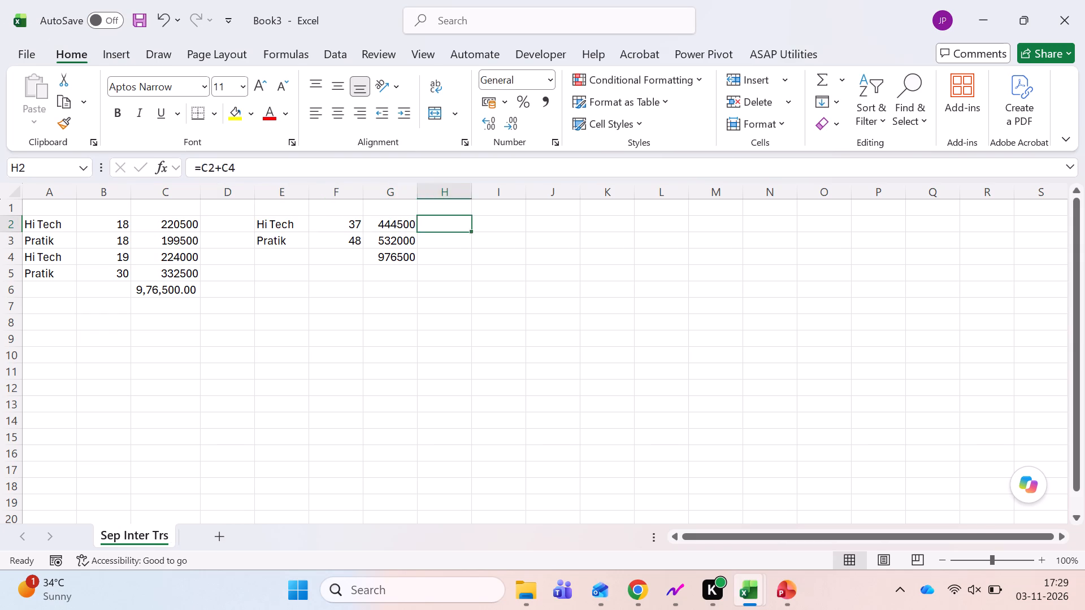
pyautogui.press('Right')
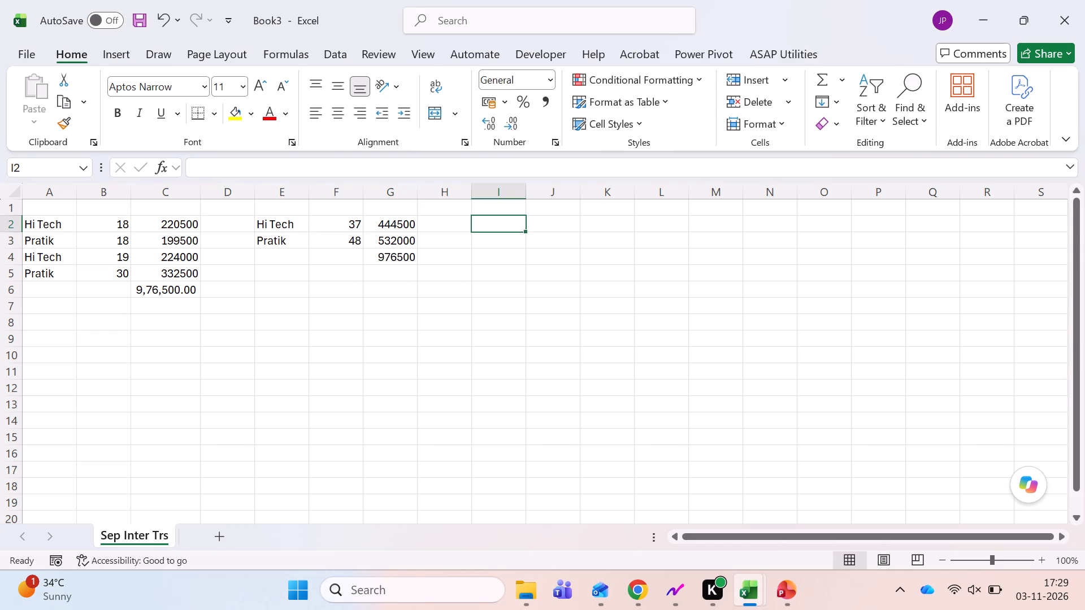
pyautogui.write('Unit')
pyautogui.press('space')
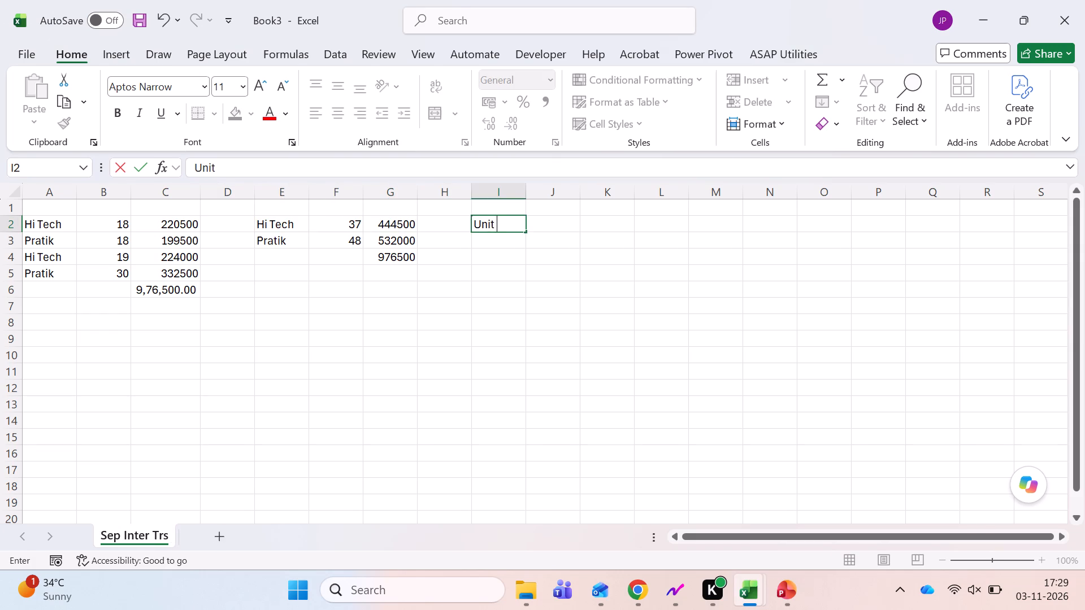
pyautogui.write('- 1')
pyautogui.press('Tab')
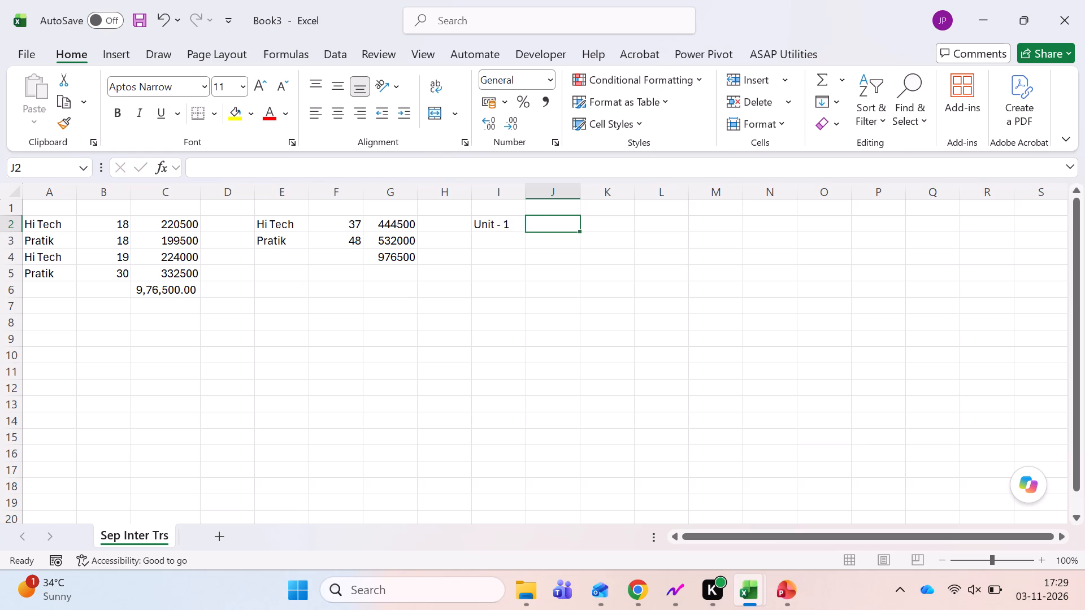
# Switch to the Kala Genset workbook's 15.09.2026 sheet, clear its transporter filter and reapply unfiltered header filters to row 1.
pyautogui.hotkey('alt', 'Tab')
pyautogui.hotkey('ctrl', 'pageup')
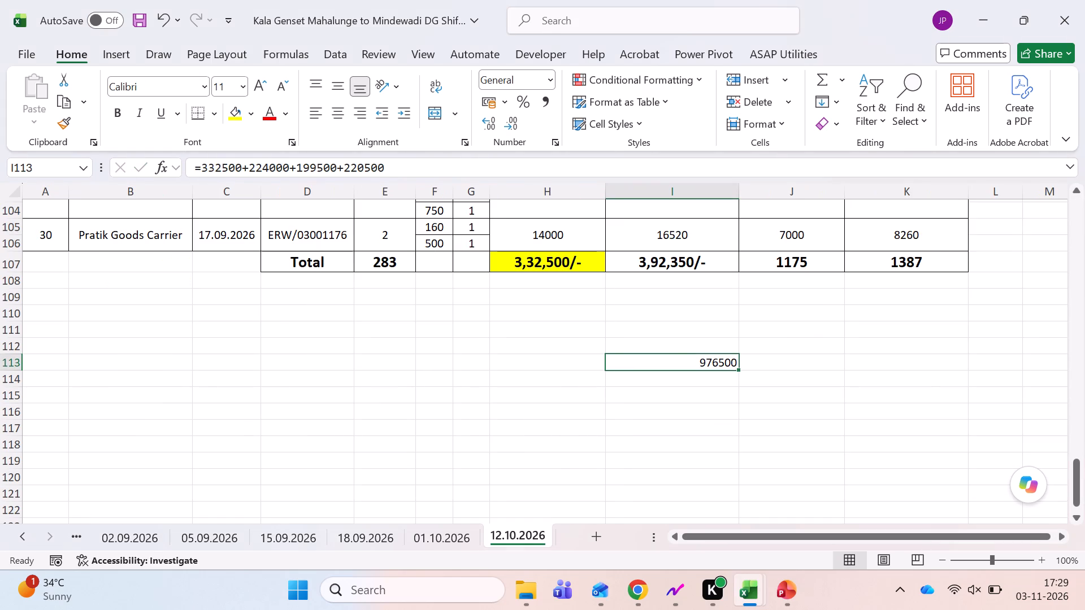
pyautogui.hotkey('ctrl', 'pageup')
pyautogui.hotkey('ctrl', 'pageup')
pyautogui.hotkey('ctrl', 'Up')
pyautogui.press('Right')
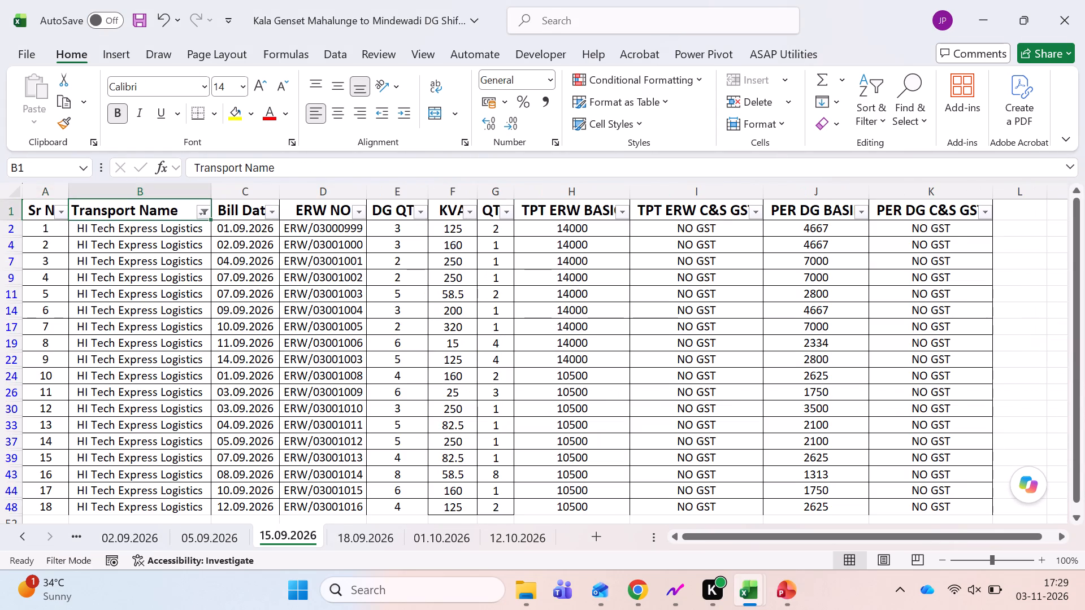
pyautogui.hotkey('ctrl', 'shift', 'l')
pyautogui.press('Right')
pyautogui.press('Right')
pyautogui.press('Right')
pyautogui.press('Right')
pyautogui.press('Right')
pyautogui.hotkey('shift', 'space')
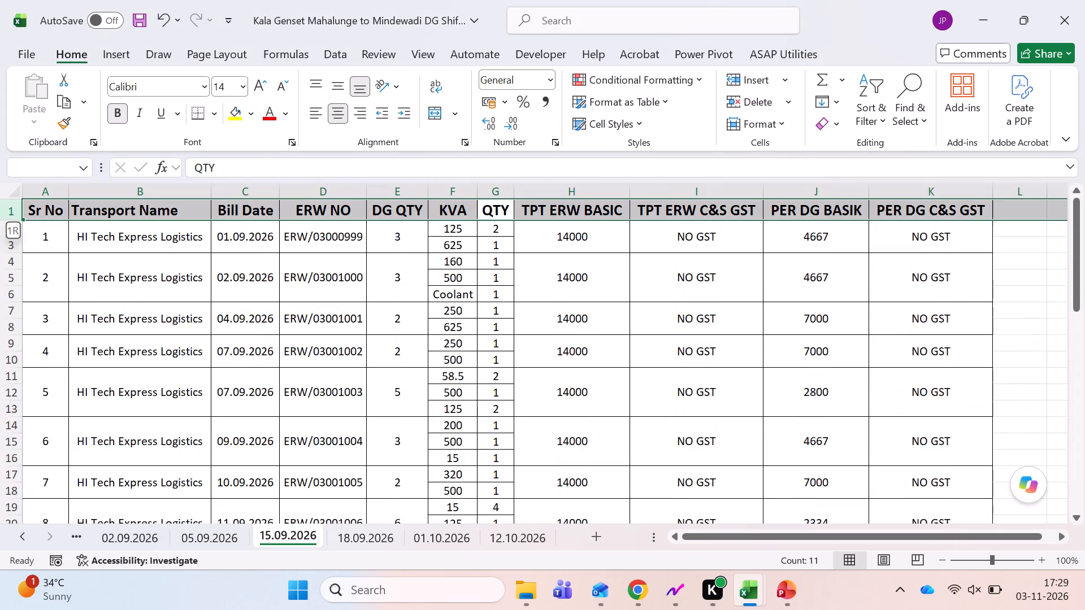
pyautogui.hotkey('ctrl', 'shift', 'l')
# Examine the TPT ERW BASIC charges listed for the Hi Tech bills on the 15.09.2026 sheet.
pyautogui.press('Right')
pyautogui.press('Right')
pyautogui.press('Left')
pyautogui.press('Left')
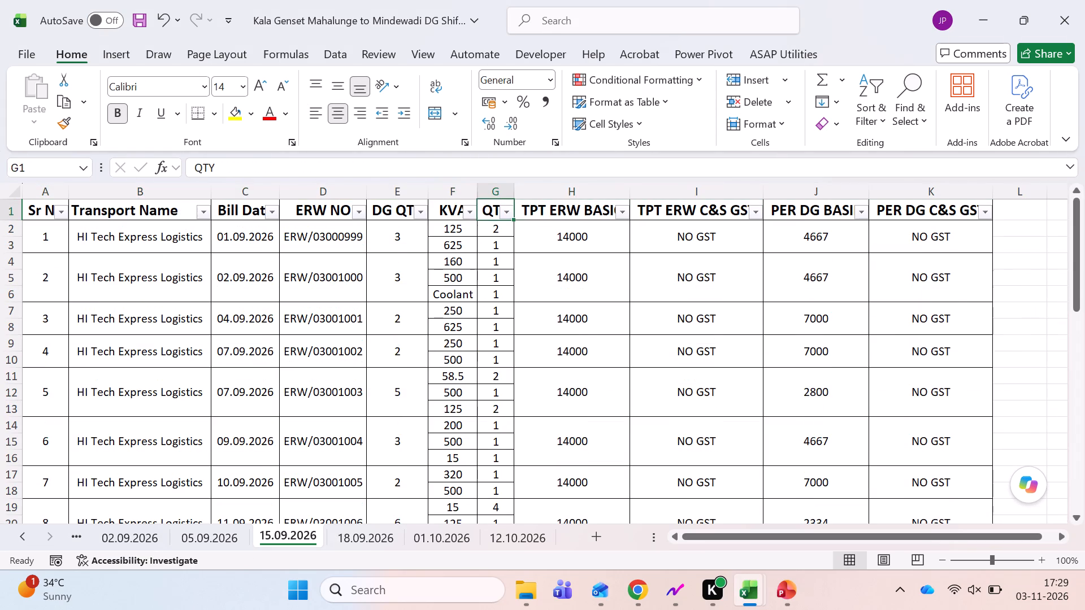
pyautogui.press('Right')
pyautogui.press('Down')
pyautogui.press('Down')
pyautogui.press('Down')
pyautogui.press('Down')
pyautogui.press('Down')
pyautogui.press('Down')
pyautogui.press('Down')
pyautogui.press('Down')
pyautogui.press('Down')
pyautogui.press('Down')
pyautogui.press('Down')
pyautogui.press('Down')
pyautogui.press('Down')
pyautogui.press('Down')
pyautogui.press('Down')
pyautogui.press('Down')
pyautogui.press('Down')
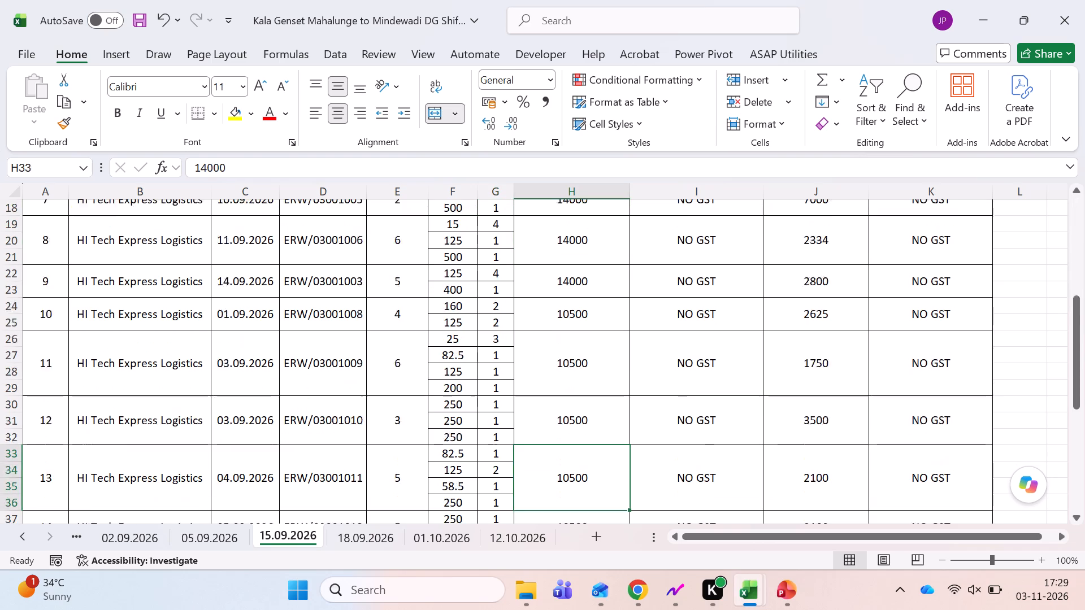
pyautogui.press('Up')
pyautogui.press('Up')
pyautogui.press('Up')
pyautogui.press('Up')
pyautogui.press('Up')
pyautogui.press('Up')
pyautogui.press('Up')
pyautogui.press('Up')
pyautogui.press('Up')
pyautogui.press('Up')
pyautogui.press('Up')
pyautogui.press('Up')
pyautogui.hotkey('ctrl', 'Up')
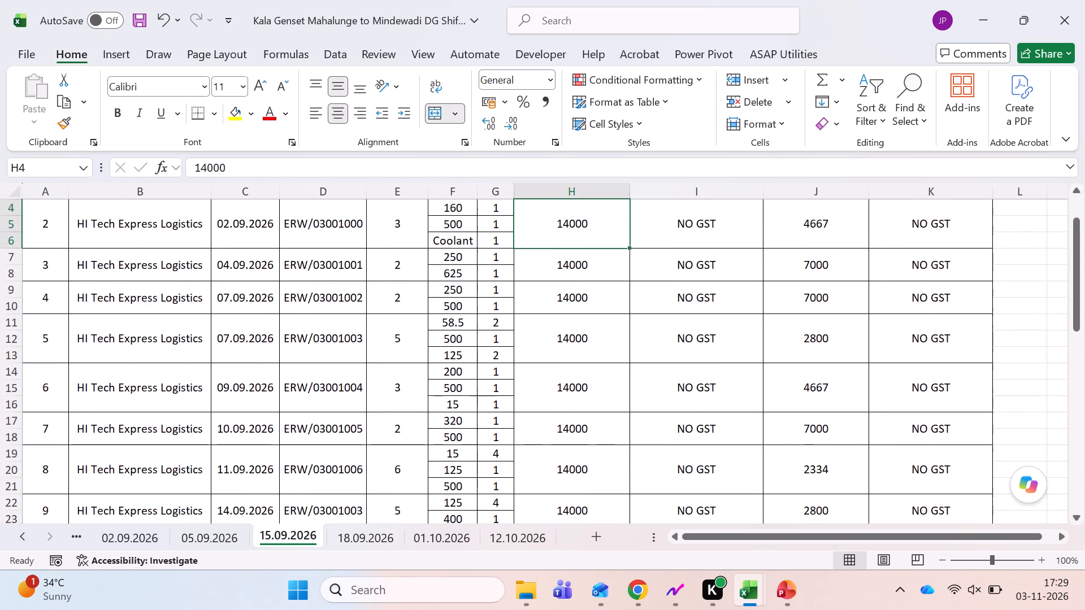
# Filter the TPT ERW BASIC column on the 15.09.2026 sheet to show only 10500.
pyautogui.press('Right')
pyautogui.hotkey('ctrl', 'Up')
pyautogui.hotkey('ctrl', 'Home')
pyautogui.press('Right')
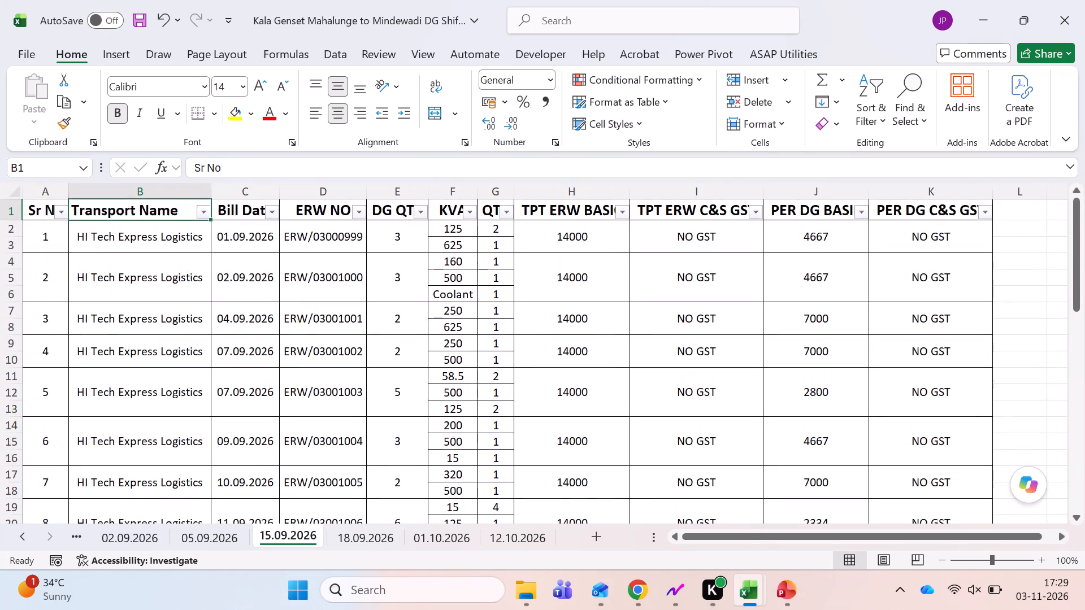
pyautogui.press('Right')
pyautogui.press('Right')
pyautogui.press('Right')
pyautogui.press('Right')
pyautogui.press('Right')
pyautogui.press('Right')
pyautogui.hotkey('alt', 'Down')
pyautogui.hotkey('alt', 'Down')
pyautogui.hotkey('alt', 'Down')
pyautogui.hotkey('alt', 'Down')
pyautogui.hotkey('alt', 'Down')
pyautogui.hotkey('alt', 'Down')
pyautogui.hotkey('alt', 'Down')
pyautogui.hotkey('alt', 'Down')
pyautogui.hotkey('alt', 'Down')
pyautogui.hotkey('alt', 'Down')
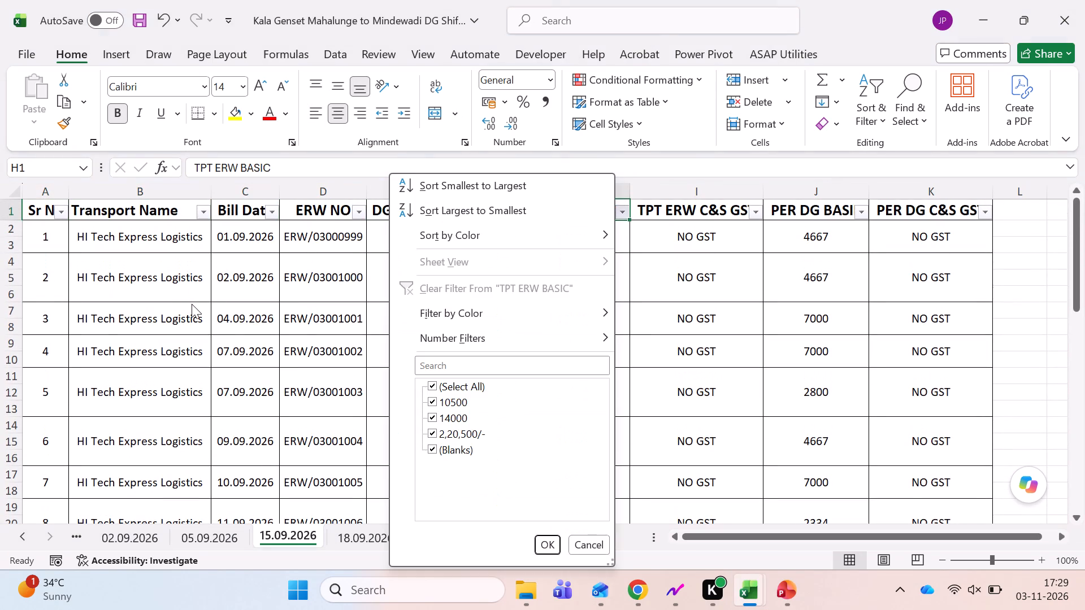
pyautogui.press('Down')
pyautogui.press('space')
pyautogui.press('Down')
pyautogui.press('space')
pyautogui.press('Return')
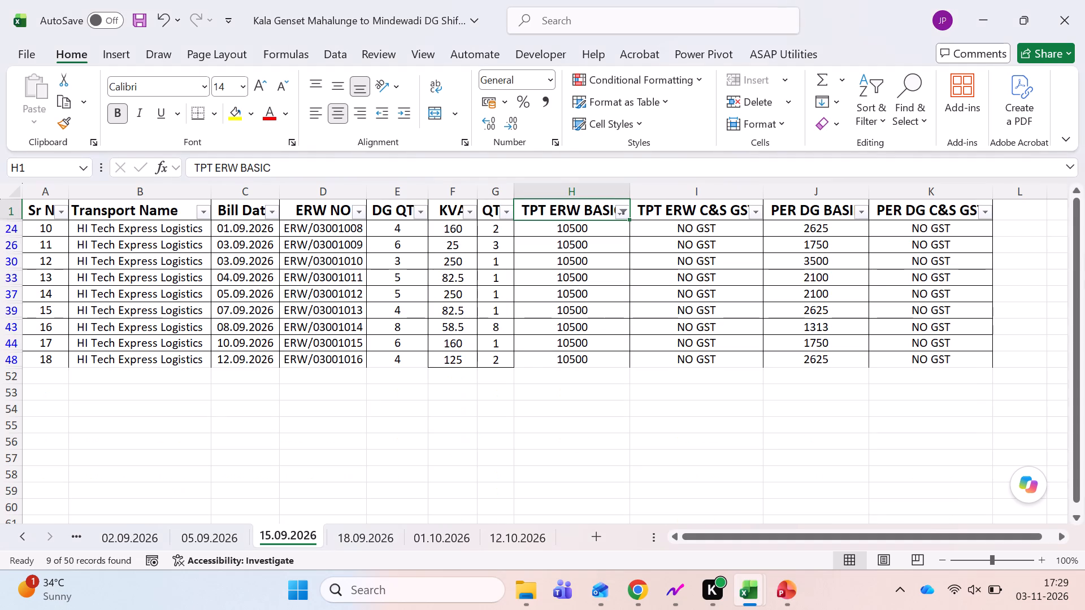
# Select all the filtered 10500 charges in the TPT ERW BASIC column to check their count and sum.
pyautogui.press('Down')
pyautogui.hotkey('shift', 'Down')
pyautogui.hotkey('shift', 'Down')
pyautogui.hotkey('shift', 'Down')
pyautogui.hotkey('shift', 'Down')
pyautogui.hotkey('shift', 'Down')
pyautogui.hotkey('shift', 'Down')
pyautogui.hotkey('shift', 'Down')
pyautogui.hotkey('shift', 'Down')
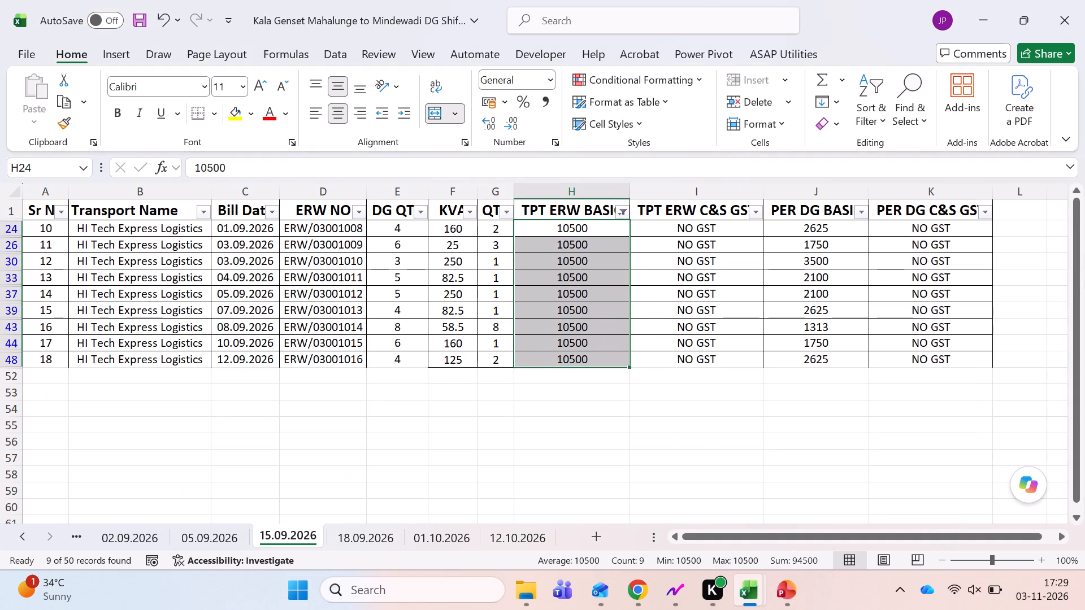
# Switch to the Book3 workbook and enter the Unit - 1 charge formula =10500*9 in cell J2.
pyautogui.hotkey('alt', 'Tab')
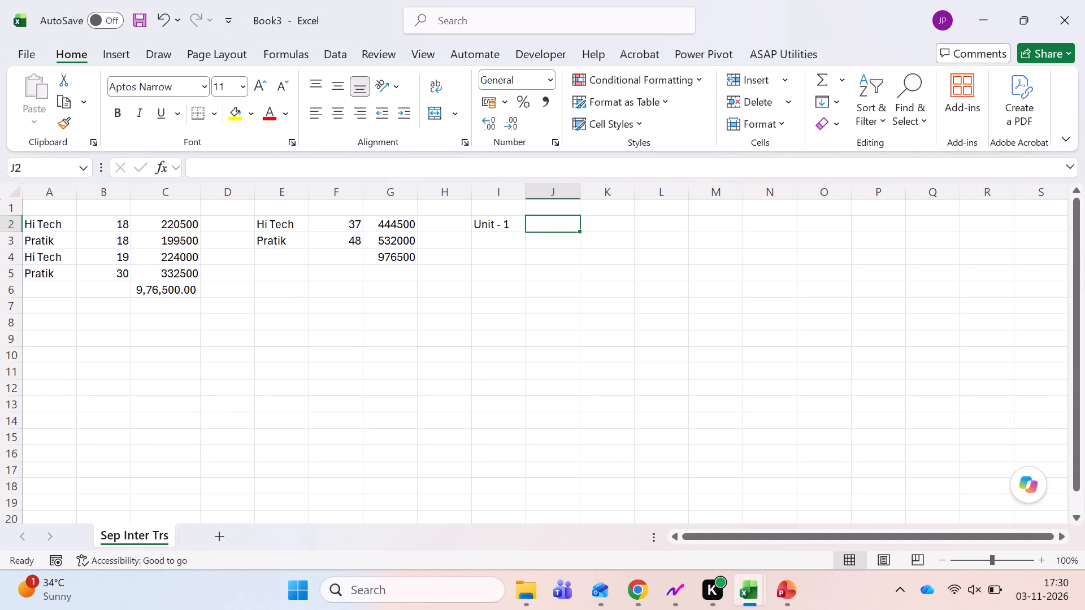
pyautogui.write('=10500')
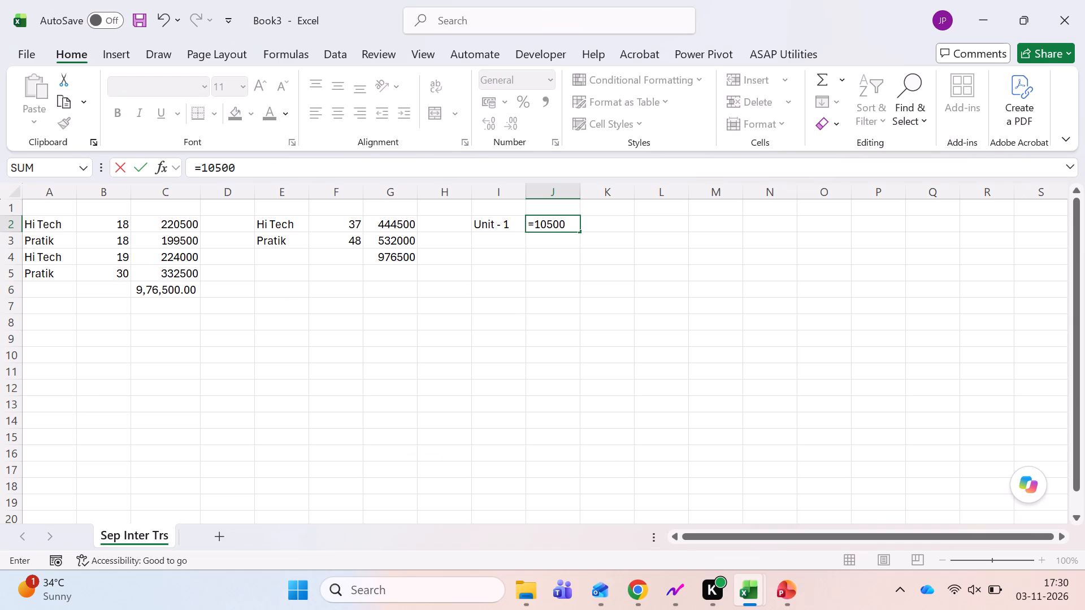
pyautogui.write('*9')
pyautogui.press('Tab')
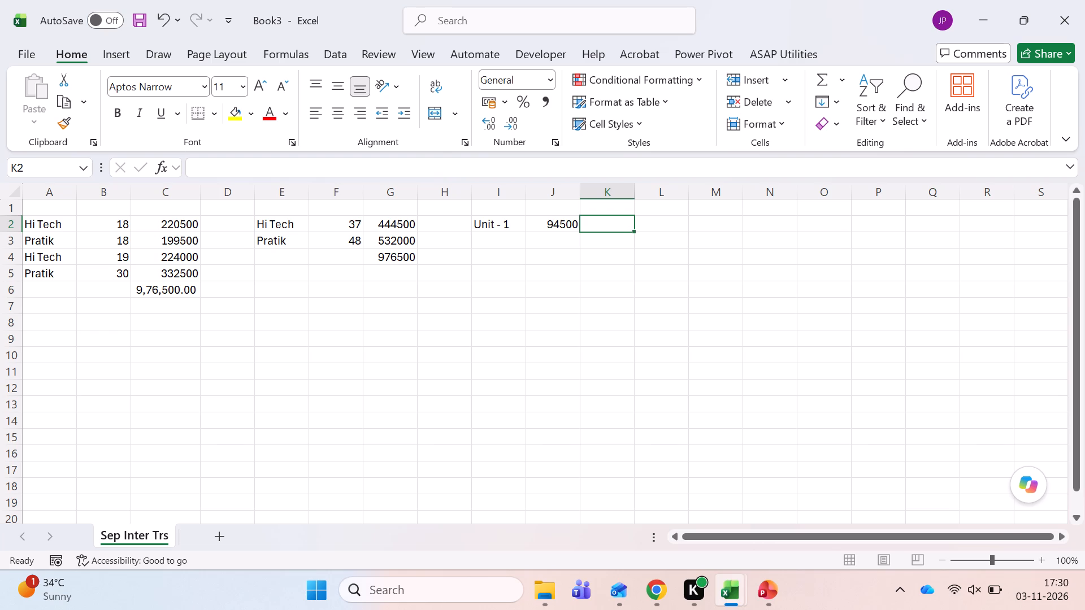
# Enter the label Unit - 4 in cell K2.
pyautogui.write('Unit - 4')
pyautogui.press('Tab')
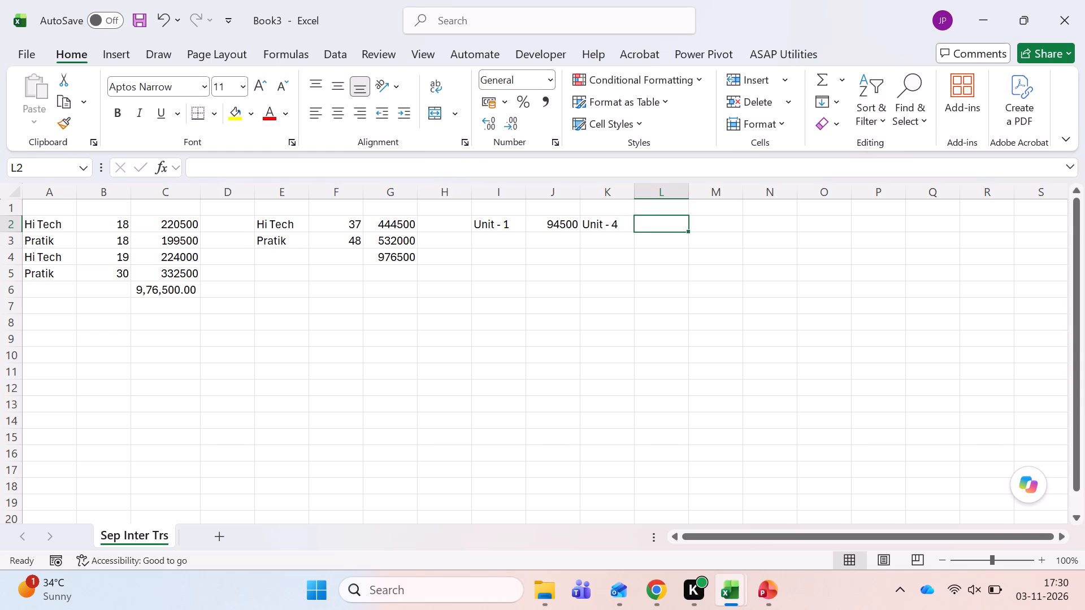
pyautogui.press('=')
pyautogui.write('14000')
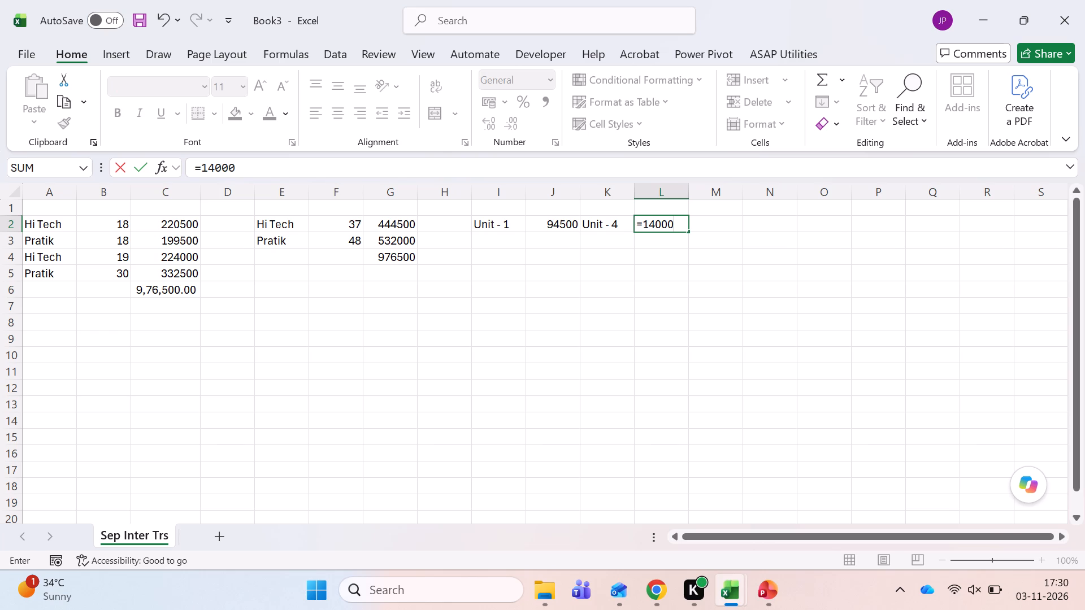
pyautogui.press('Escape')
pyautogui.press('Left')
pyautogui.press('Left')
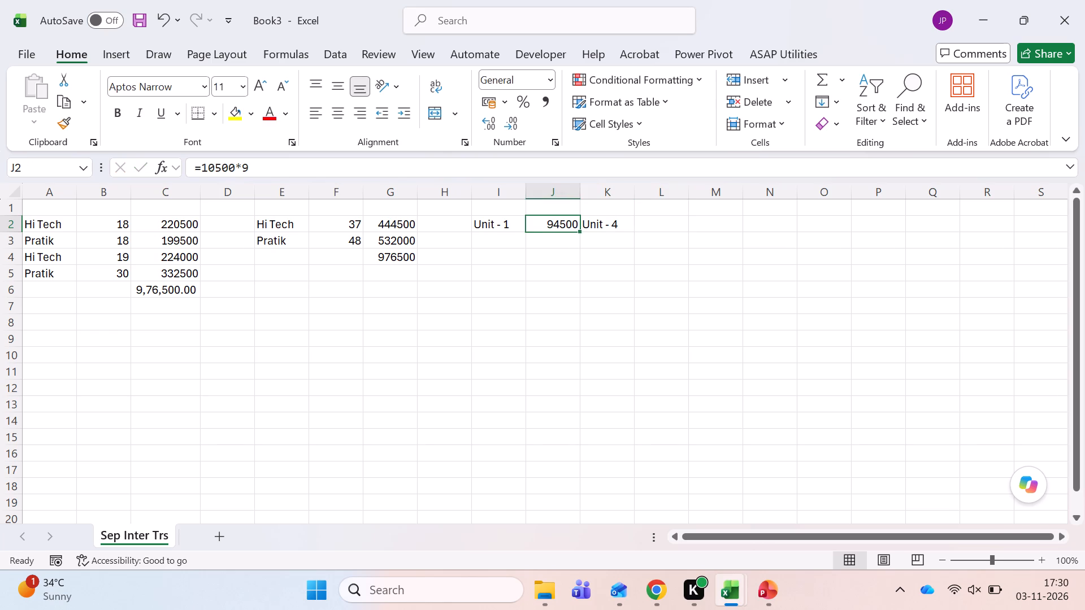
# Enter the Unit - 4 charge formula =14000*9 in cell L2.
pyautogui.press('Right')
pyautogui.press('Right')
pyautogui.write('=14000*9')
pyautogui.press('Tab')
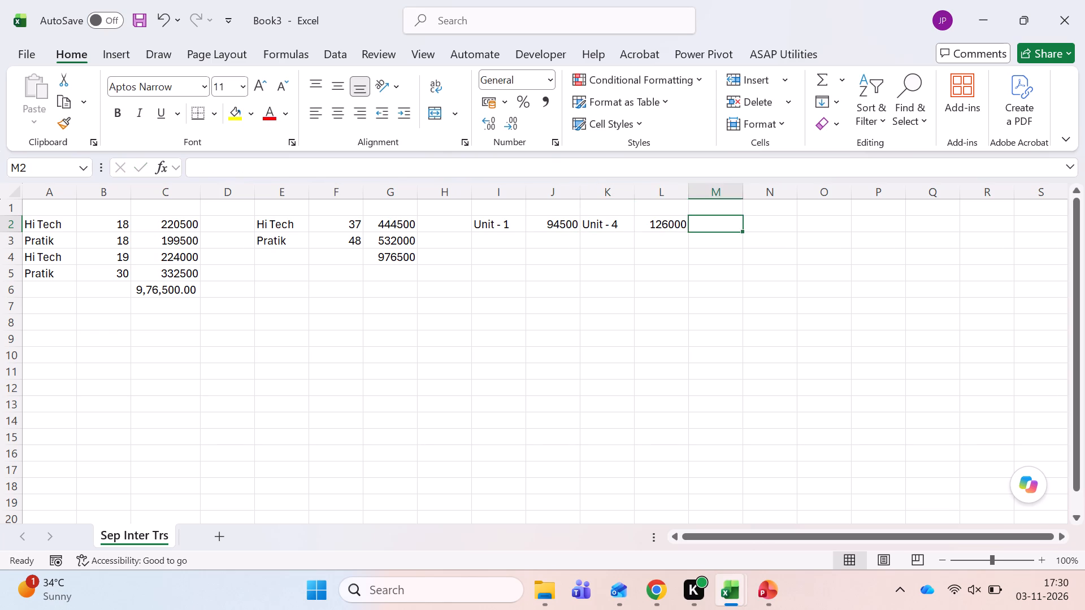
pyautogui.press('Left')
pyautogui.press('Right')
pyautogui.press('Left')
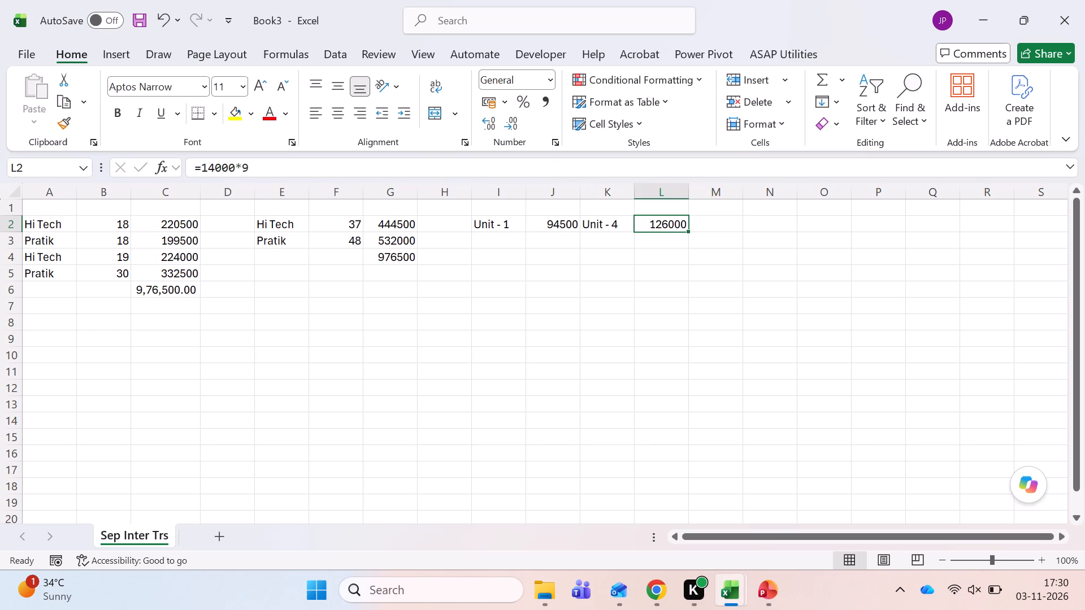
# Fill the Unit - 1 and Unit - 4 labels down into cells I3 and K3 of the Pratik row.
pyautogui.keyDown('ctrl'); pyautogui.click(568, 223); pyautogui.keyUp('ctrl')
pyautogui.press('Down')
pyautogui.press('Up')
pyautogui.press('Down')
pyautogui.press('Left')
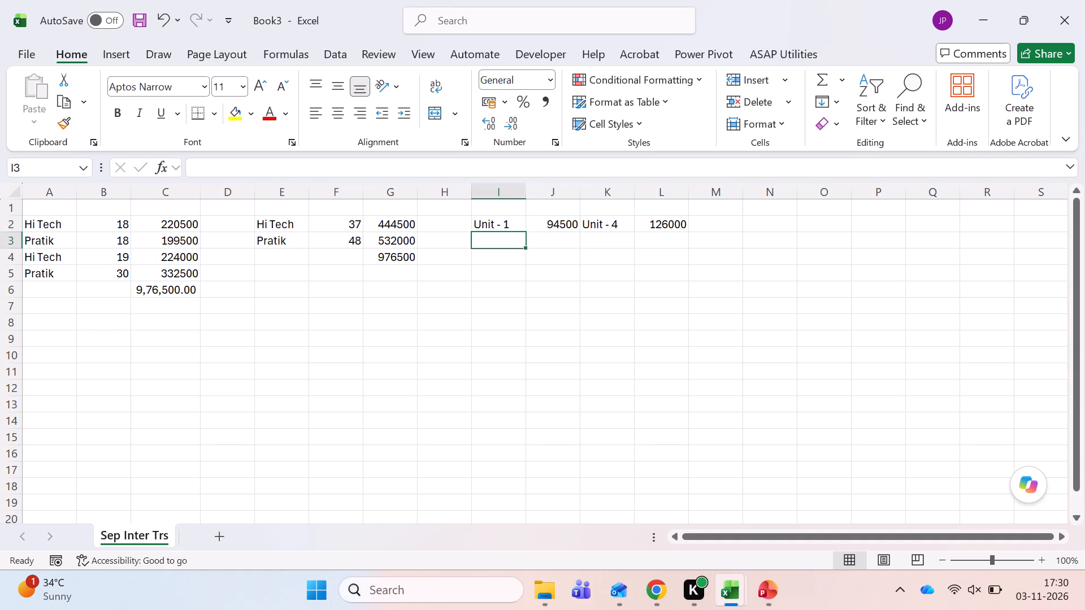
pyautogui.press('Left')
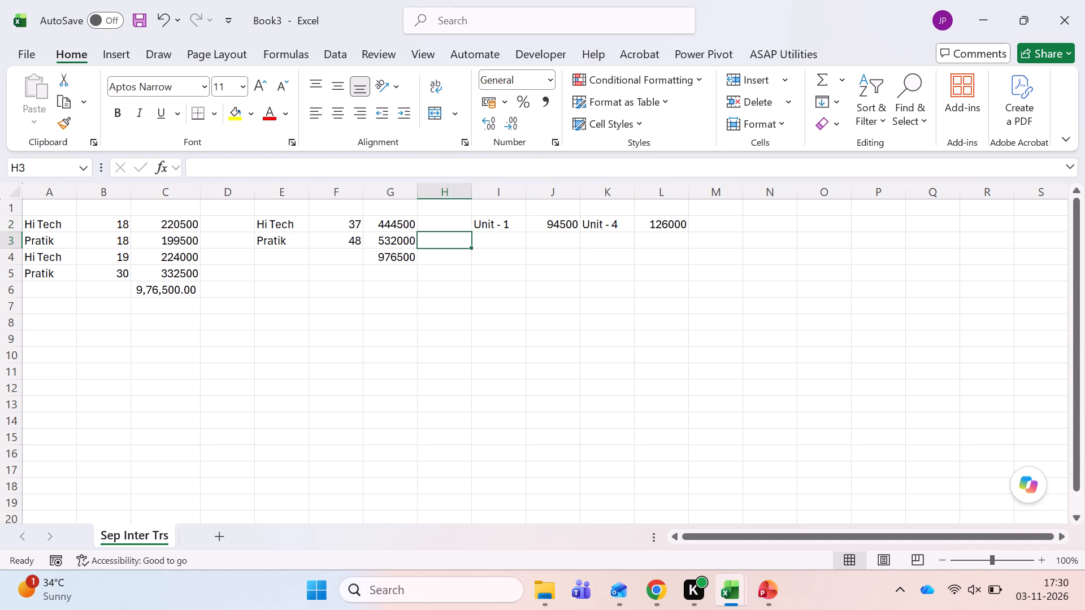
pyautogui.press('Right')
pyautogui.hotkey('ctrl', 'd')
pyautogui.press('Right')
pyautogui.press('Right')
pyautogui.hotkey('ctrl', 'd')
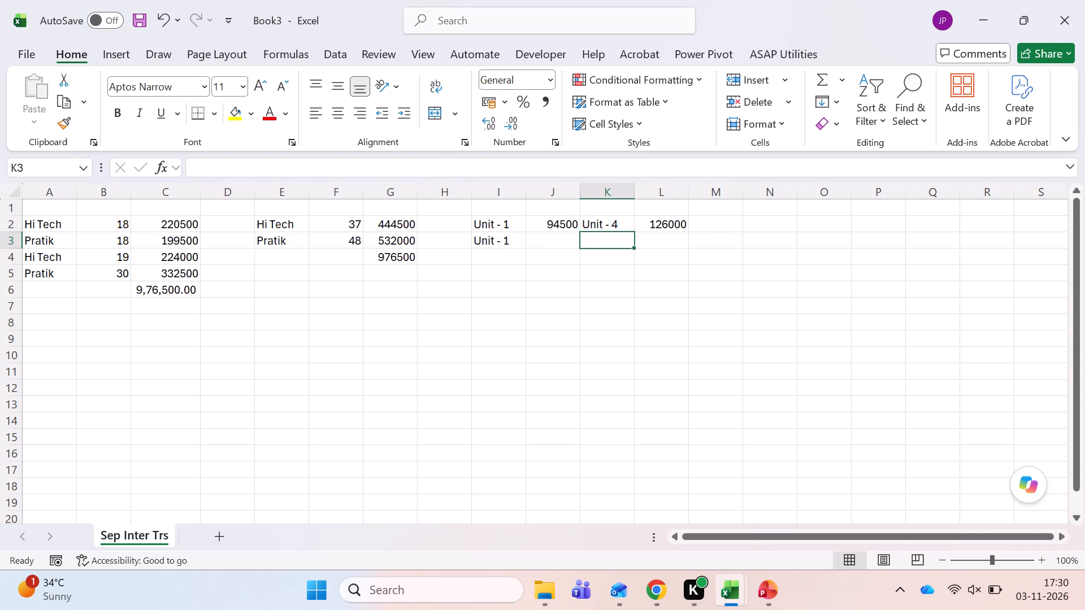
# Switch to the Kala Genset workbook's 18.09.2026 sheet and filter the TPT ERW BASIC column to show only 10500.
pyautogui.hotkey('alt', 'Tab')
pyautogui.hotkey('ctrl', 'pagedown')
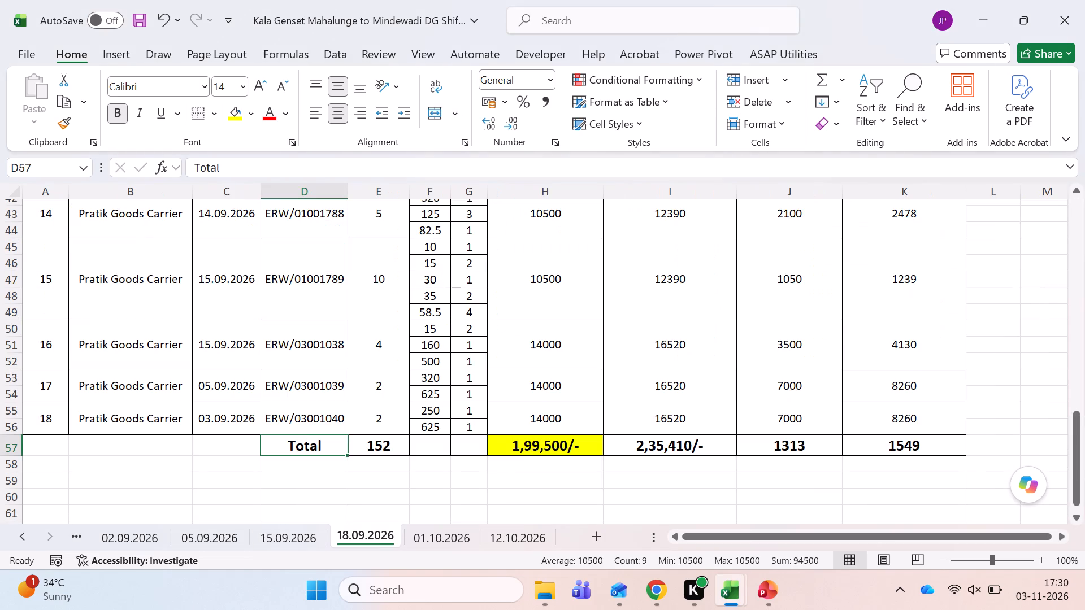
pyautogui.hotkey('ctrl', 'Up')
pyautogui.hotkey('ctrl', 'Left')
pyautogui.hotkey('ctrl', 'Up')
pyautogui.hotkey('ctrl', 'Up')
pyautogui.hotkey('ctrl', 'Up')
pyautogui.hotkey('ctrl', 'Up')
pyautogui.hotkey('ctrl', 'Up')
pyautogui.hotkey('ctrl', 'Up')
pyautogui.hotkey('ctrl', 'Up')
pyautogui.hotkey('ctrl', 'Up')
pyautogui.hotkey('ctrl', 'Up')
pyautogui.hotkey('ctrl', 'Up')
pyautogui.hotkey('ctrl', 'Up')
pyautogui.hotkey('ctrl', 'Up')
pyautogui.hotkey('ctrl', 'Up')
pyautogui.hotkey('ctrl', 'Up')
pyautogui.hotkey('ctrl', 'Up')
pyautogui.hotkey('ctrl', 'Up')
pyautogui.hotkey('ctrl', 'Up')
pyautogui.hotkey('ctrl', 'Up')
pyautogui.hotkey('ctrl', 'Up')
pyautogui.hotkey('ctrl', 'Up')
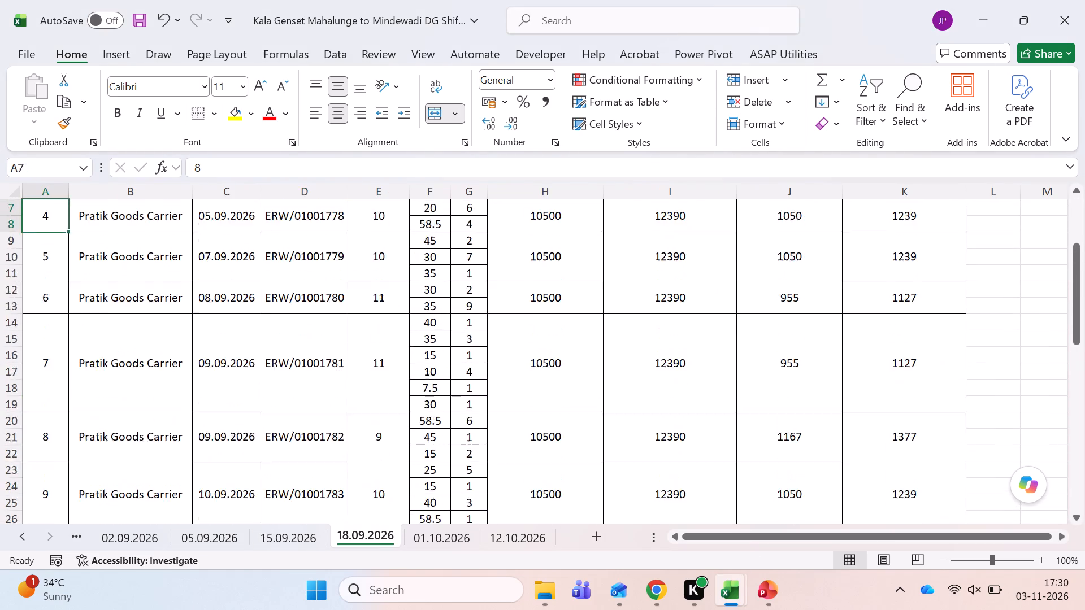
pyautogui.press('Right')
pyautogui.press('Right')
pyautogui.press('Right')
pyautogui.press('Right')
pyautogui.press('Right')
pyautogui.press('Right')
pyautogui.press('Right')
pyautogui.hotkey('alt', 'Down')
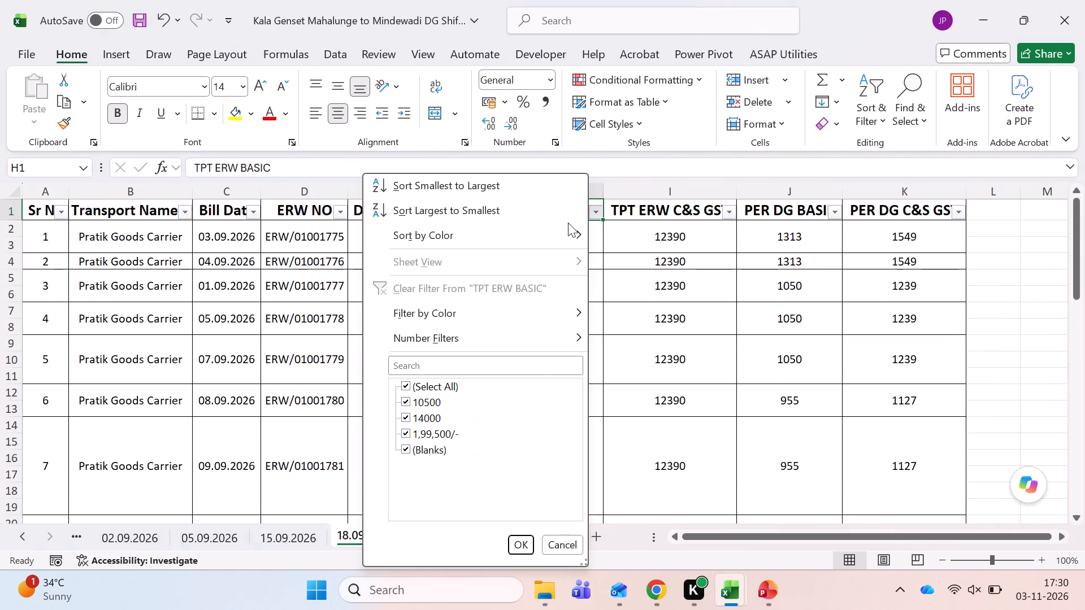
pyautogui.click(430, 381)
pyautogui.click(426, 398)
pyautogui.press('Return')
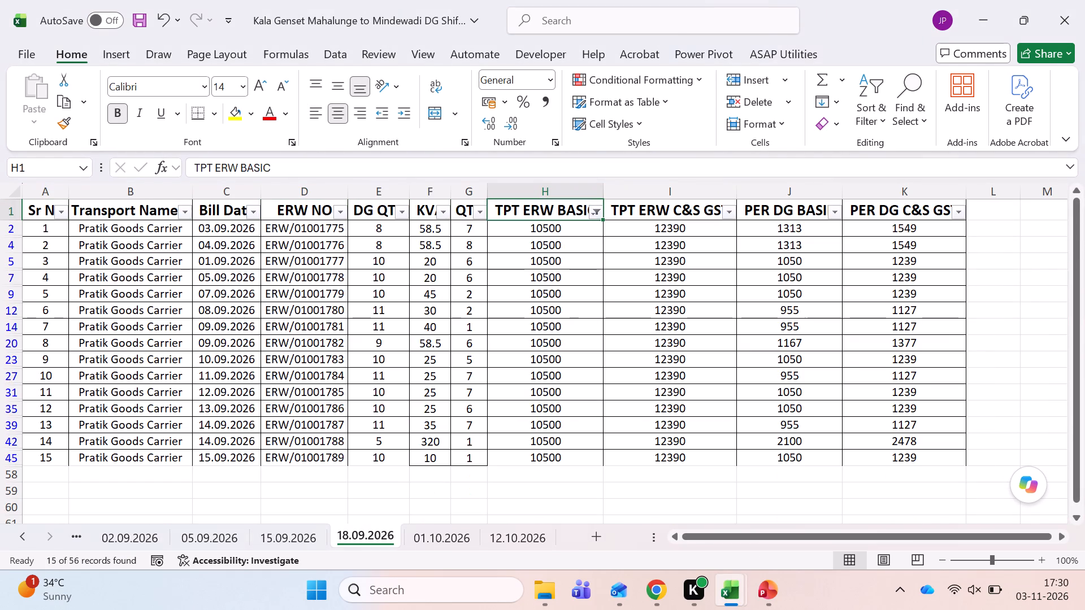
# Select all the filtered 10500 charges in the TPT ERW BASIC column to check their count and sum.
pyautogui.press('Down')
pyautogui.hotkey('shift', 'Down')
pyautogui.hotkey('shift', 'Down')
pyautogui.hotkey('shift', 'Down')
pyautogui.hotkey('shift', 'Down')
pyautogui.hotkey('shift', 'Down')
pyautogui.hotkey('shift', 'Down')
pyautogui.hotkey('shift', 'Down')
pyautogui.hotkey('shift', 'Down')
pyautogui.hotkey('shift', 'Down')
pyautogui.hotkey('shift', 'Down')
pyautogui.hotkey('shift', 'Down')
pyautogui.hotkey('shift', 'Down')
pyautogui.hotkey('shift', 'Down')
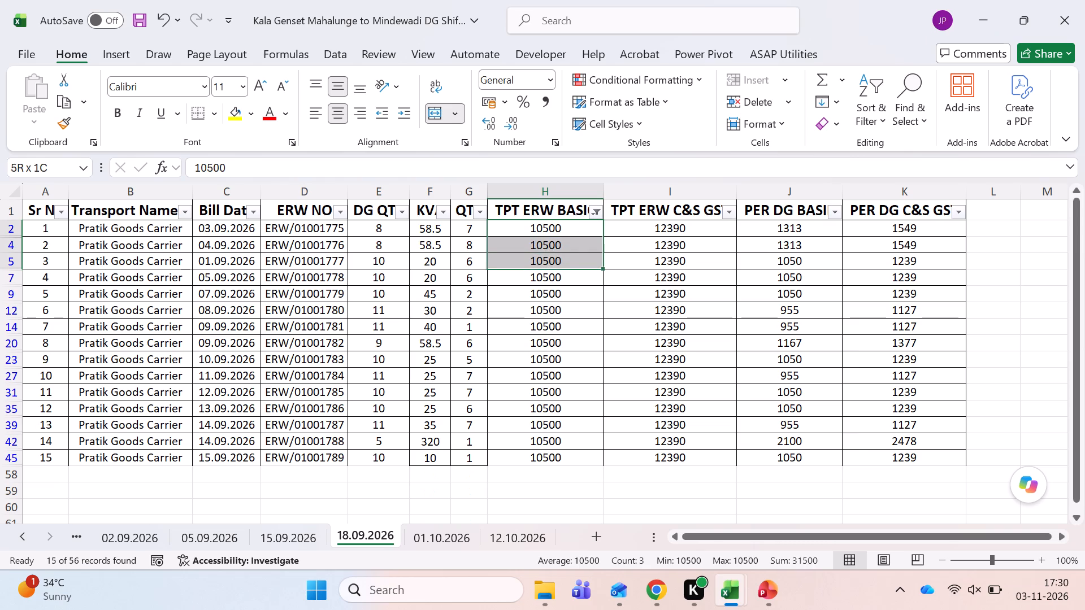
pyautogui.hotkey('shift', 'Down')
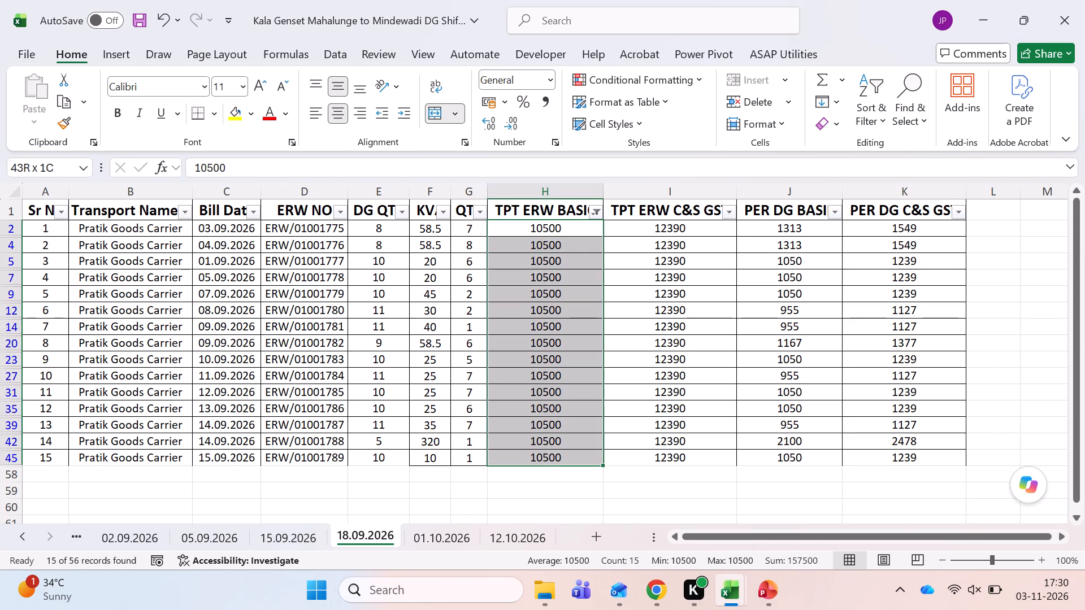
# Switch back to Book3 and enter Pratik's Unit - 1 charge formula =10500*15 in cell J3.
pyautogui.hotkey('alt', 'Tab')
pyautogui.press('Return')
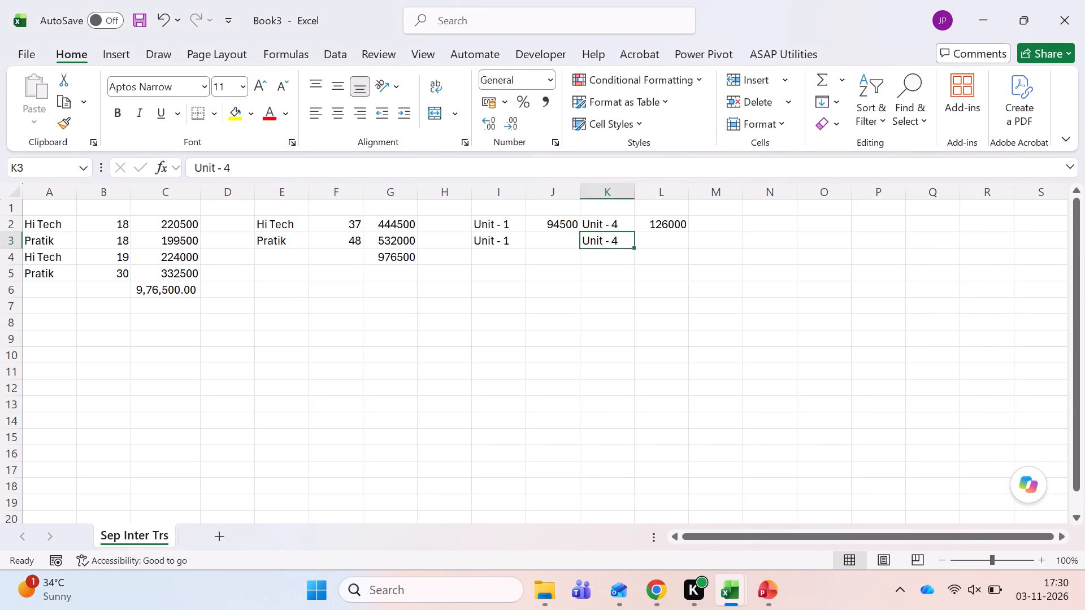
pyautogui.press('Left')
pyautogui.write('=10500*15')
pyautogui.press('Tab')
pyautogui.press('Left')
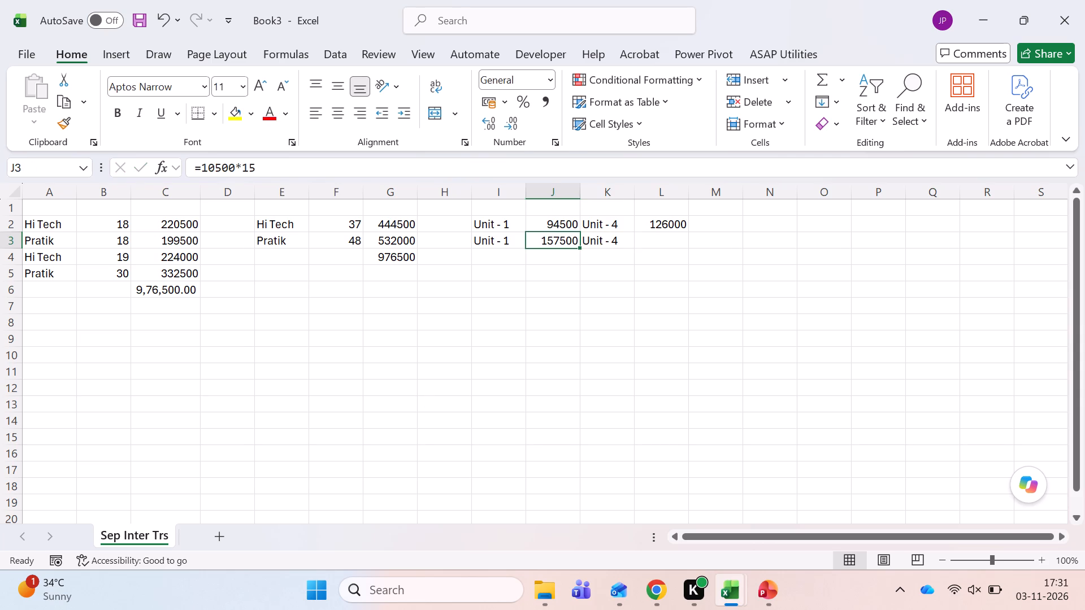
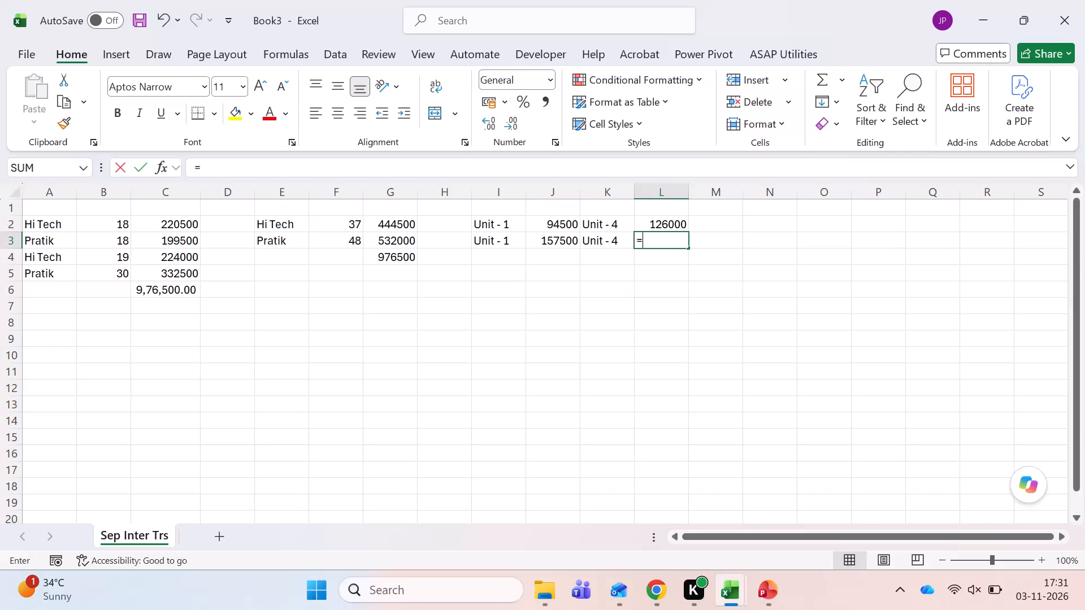
# Enter Pratik's Unit - 4 charge formula =14000*3 in cell L3.
pyautogui.write('14000*')
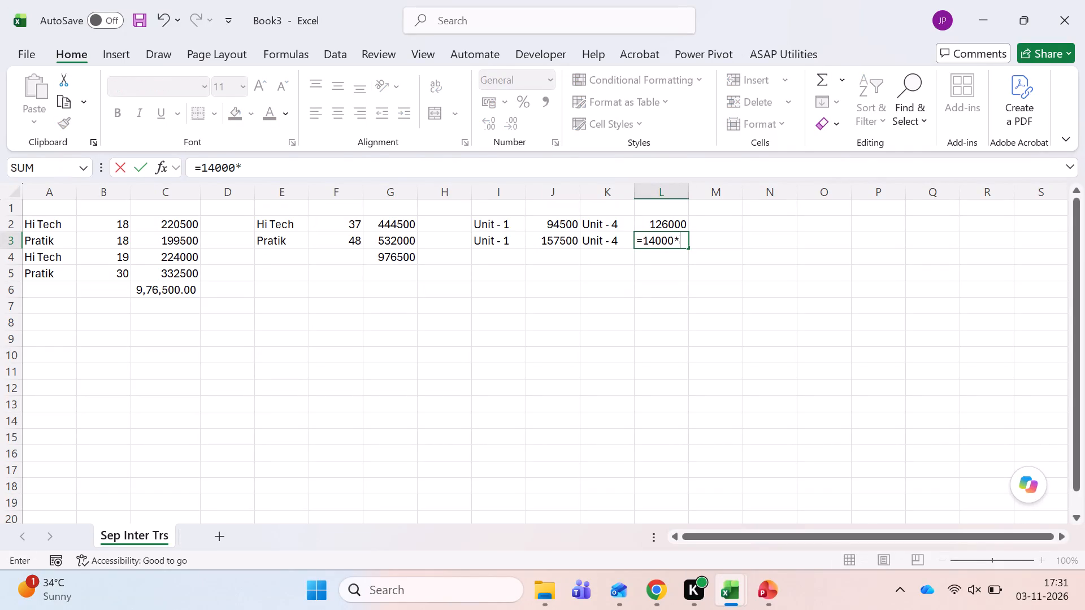
pyautogui.write('3')
pyautogui.press('Tab')
# Select the Pratik row's unit charges in J3:L3 to check their sum against the row's total.
pyautogui.press('Left')
pyautogui.press('Left')
pyautogui.press('Left')
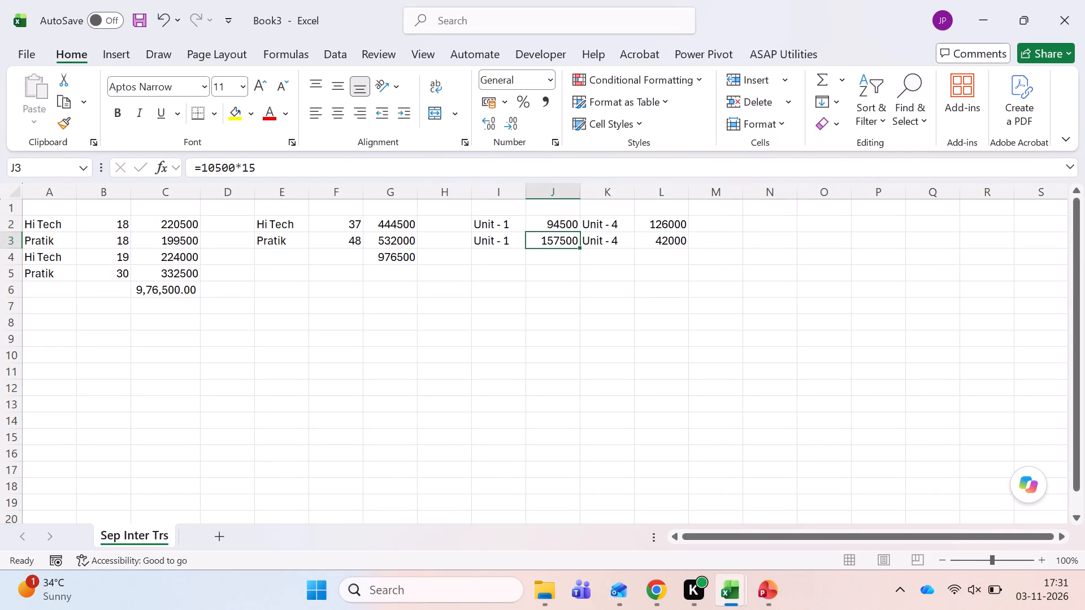
pyautogui.hotkey('shift', 'Right')
pyautogui.hotkey('shift', 'Right')
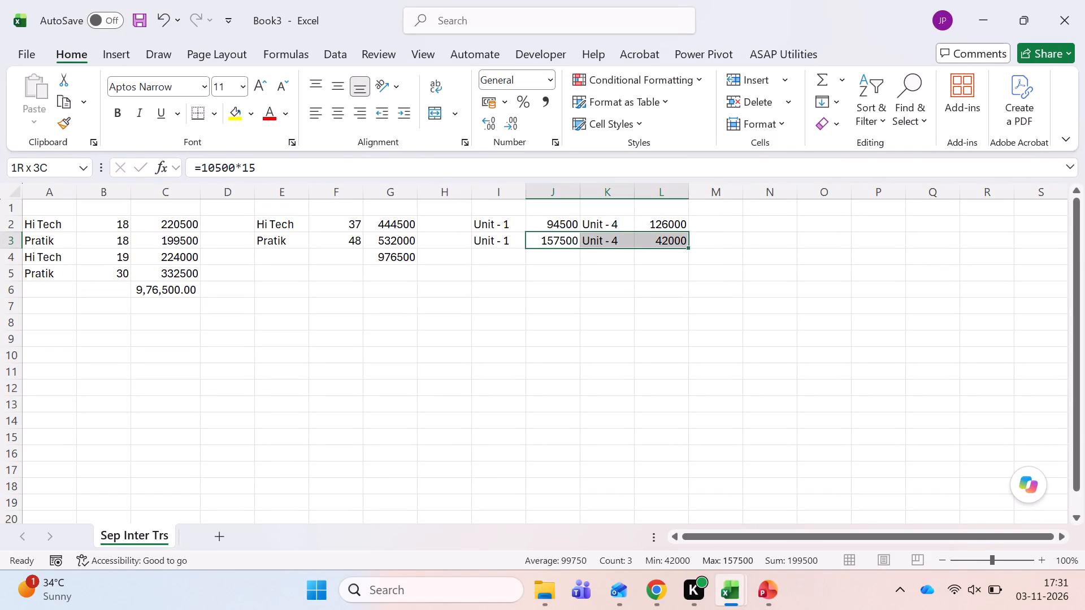
pyautogui.press('Left')
pyautogui.press('Left')
pyautogui.press('Down')
pyautogui.press('Right')
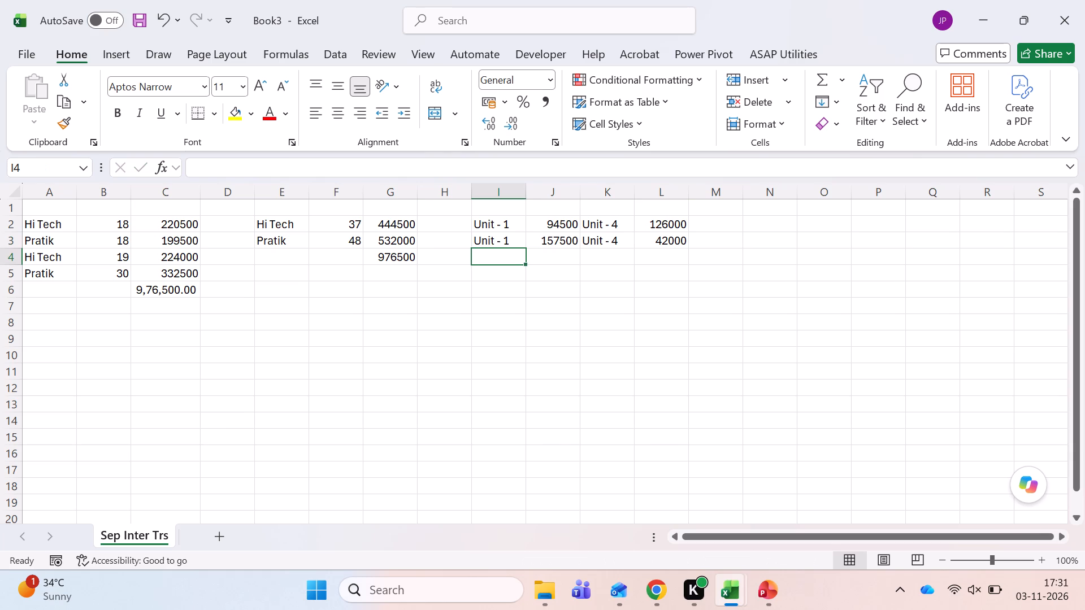
# Switch to the Kala Genset workbook's 01.10.2026 sheet, add header filters and filter TPT ERW BASIC to show only 10500.
pyautogui.hotkey('alt', 'Tab')
pyautogui.hotkey('ctrl', 'pagedown')
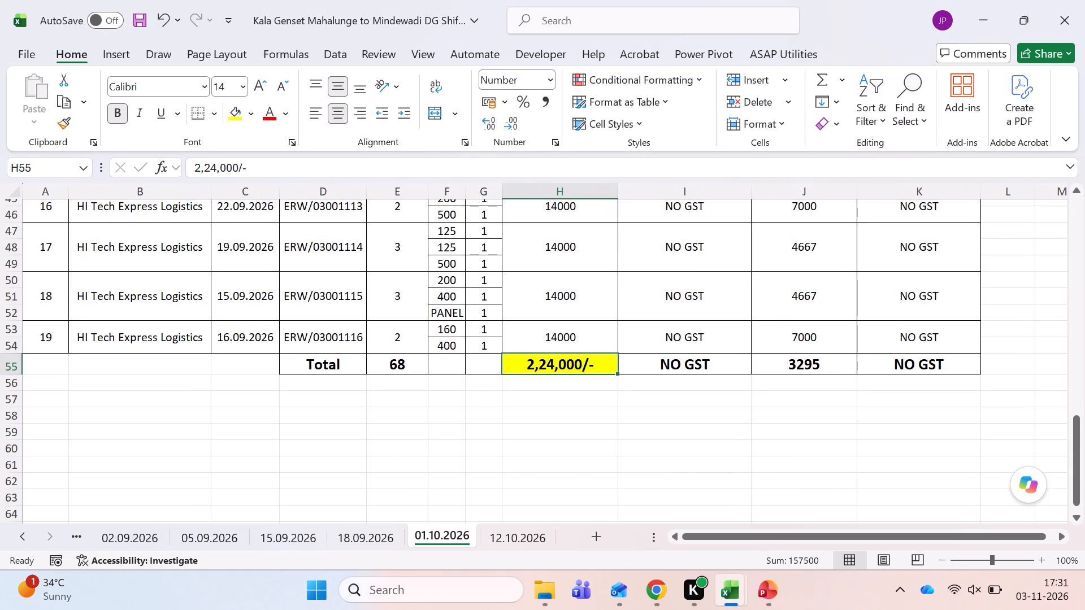
pyautogui.hotkey('ctrl', 'Up')
pyautogui.hotkey('ctrl', 'Up')
pyautogui.hotkey('ctrl', 'Up')
pyautogui.hotkey('ctrl', 'Up')
pyautogui.hotkey('ctrl', 'Up')
pyautogui.hotkey('ctrl', 'Up')
pyautogui.hotkey('ctrl', 'Up')
pyautogui.hotkey('ctrl', 'Up')
pyautogui.hotkey('ctrl', 'Up')
pyautogui.hotkey('ctrl', 'Up')
pyautogui.hotkey('ctrl', 'Up')
pyautogui.hotkey('ctrl', 'Up')
pyautogui.hotkey('ctrl', 'Up')
pyautogui.hotkey('ctrl', 'Up')
pyautogui.hotkey('ctrl', 'Up')
pyautogui.hotkey('ctrl', 'Up')
pyautogui.hotkey('ctrl', 'Up')
pyautogui.hotkey('ctrl', 'Up')
pyautogui.hotkey('ctrl', 'Up')
pyautogui.hotkey('ctrl', 'Up')
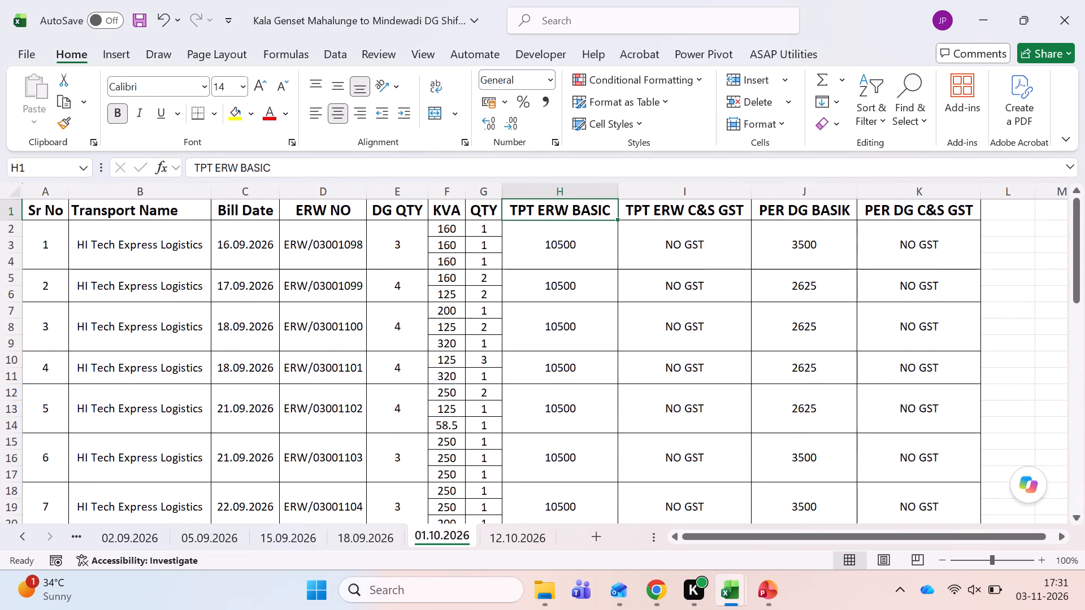
pyautogui.hotkey('shift', 'space')
pyautogui.hotkey('ctrl', 'shift', 'l')
pyautogui.press('Right')
pyautogui.press('Left')
pyautogui.hotkey('alt', 'Down')
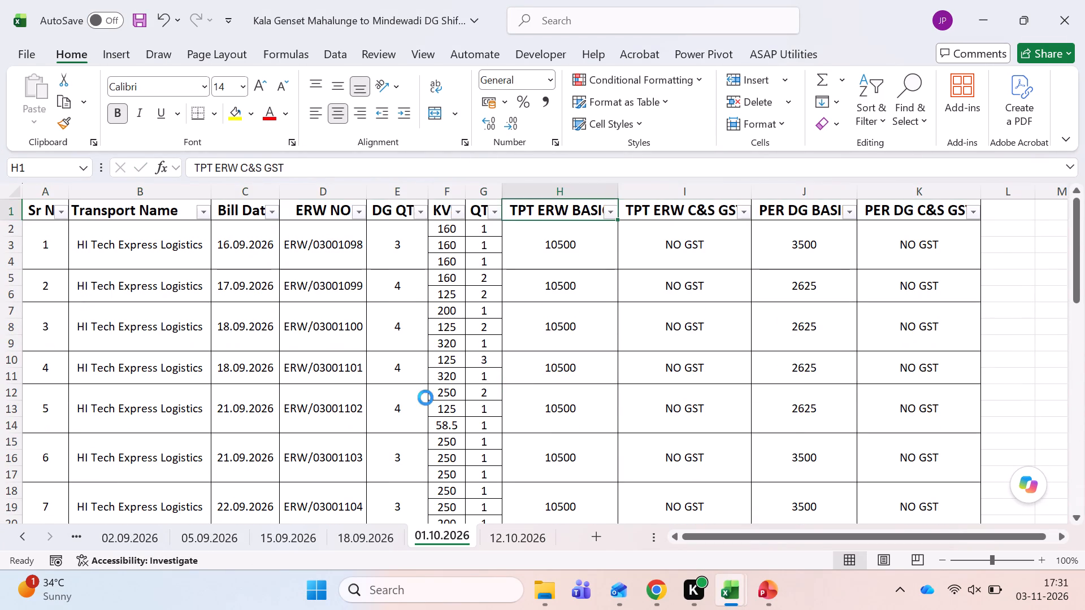
pyautogui.hotkey('alt', 'Down')
pyautogui.hotkey('alt', 'Down')
pyautogui.hotkey('alt', 'Down')
pyautogui.click(426, 387)
pyautogui.click(421, 400)
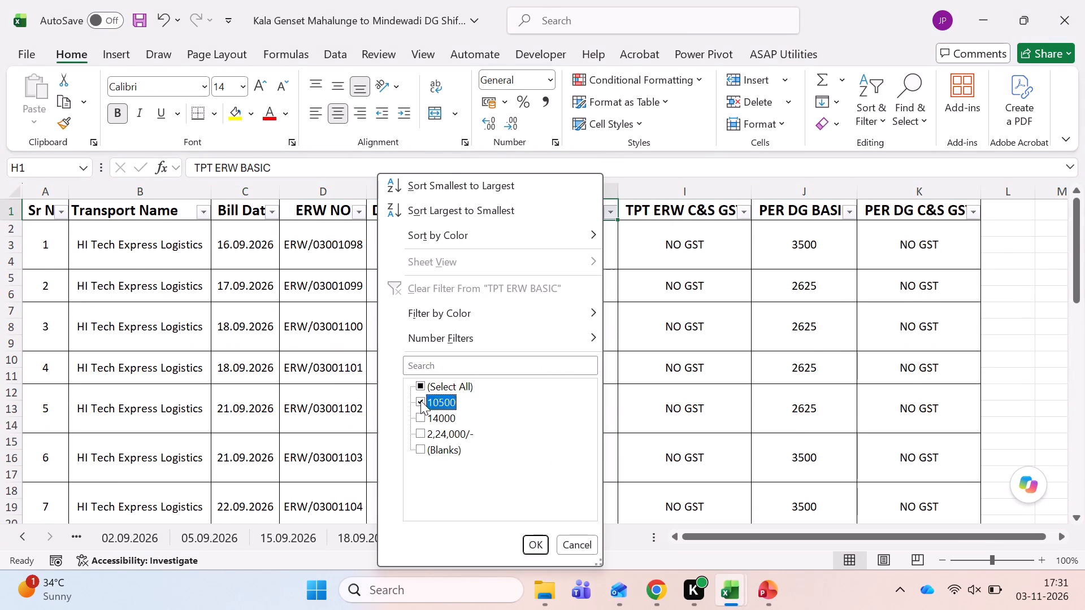
pyautogui.press('Return')
# Select all the filtered 10500 charges in the TPT ERW BASIC column to check their count and sum.
pyautogui.press('Down')
pyautogui.hotkey('shift', 'Down')
pyautogui.hotkey('shift', 'Down')
pyautogui.hotkey('shift', 'Down')
pyautogui.hotkey('shift', 'Down')
pyautogui.hotkey('shift', 'Down')
pyautogui.hotkey('shift', 'Down')
pyautogui.hotkey('shift', 'Down')
pyautogui.hotkey('shift', 'Down')
pyautogui.hotkey('shift', 'Down')
pyautogui.hotkey('shift', 'Down')
pyautogui.hotkey('shift', 'Down')
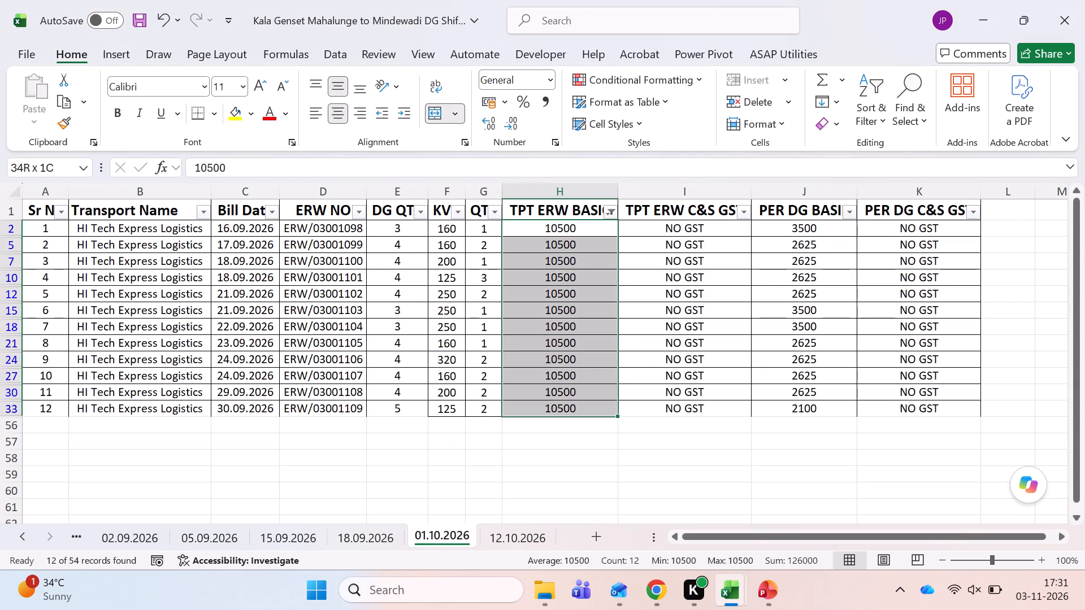
pyautogui.hotkey('shift', 'Up')
pyautogui.hotkey('shift', 'Down')
pyautogui.press('Down')
pyautogui.press('Up')
pyautogui.hotkey('shift', 'Down')
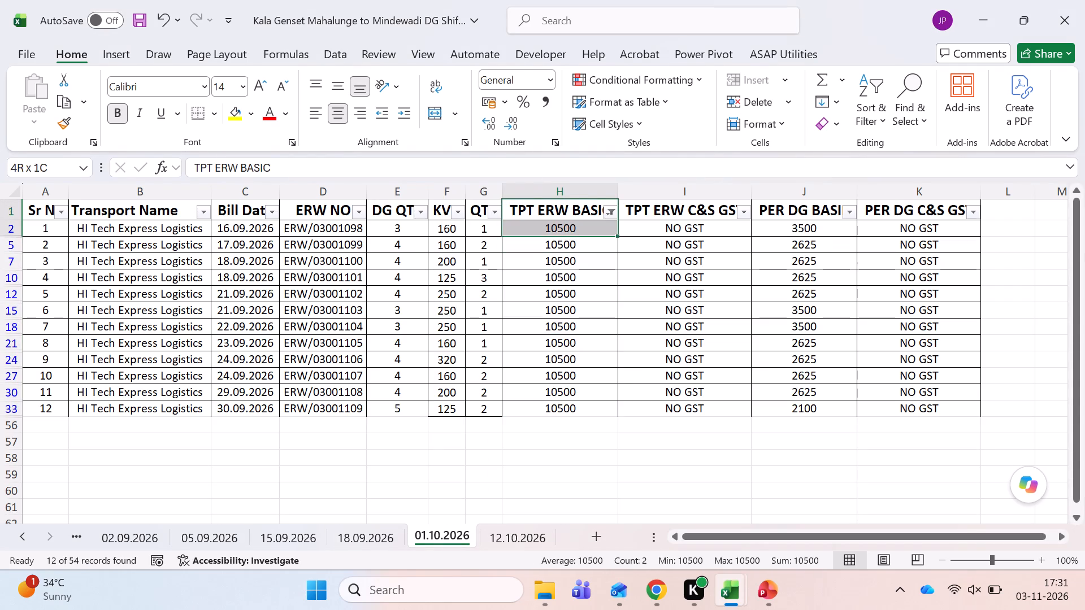
pyautogui.press('Down')
pyautogui.hotkey('shift', 'Down')
pyautogui.hotkey('shift', 'Down')
pyautogui.hotkey('shift', 'Down')
pyautogui.hotkey('shift', 'Down')
pyautogui.hotkey('shift', 'Down')
pyautogui.hotkey('shift', 'Down')
pyautogui.hotkey('shift', 'Down')
pyautogui.hotkey('shift', 'Down')
pyautogui.hotkey('shift', 'Down')
pyautogui.hotkey('shift', 'Down')
pyautogui.hotkey('shift', 'Down')
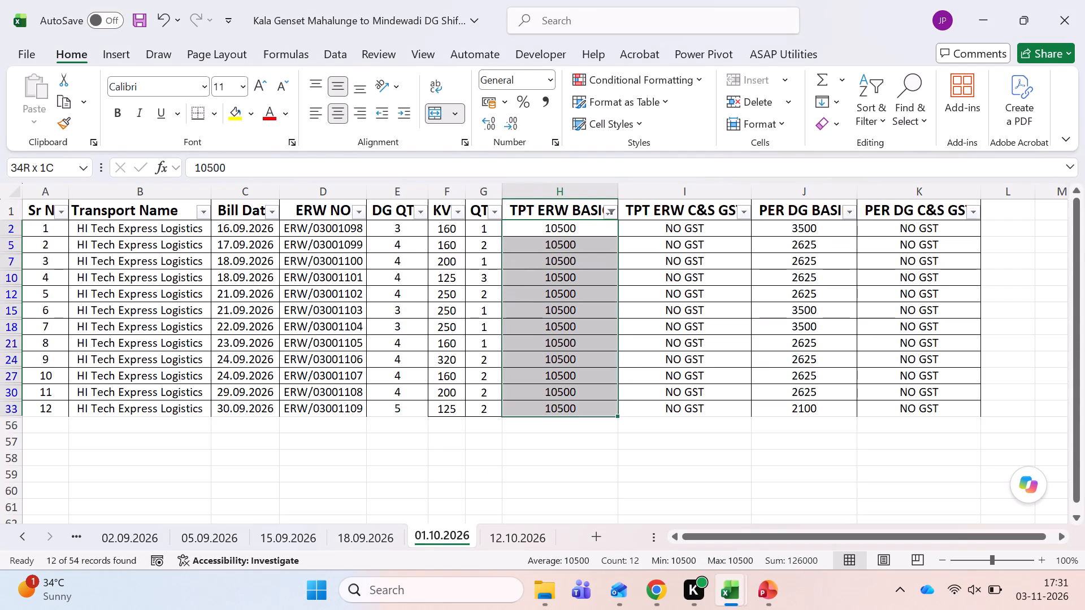
# Switch back to Book3 and complete row 4 with the Unit - 1 label, the charge formula =10500*12 and the Unit - 4 label.
pyautogui.hotkey('alt', 'Tab')
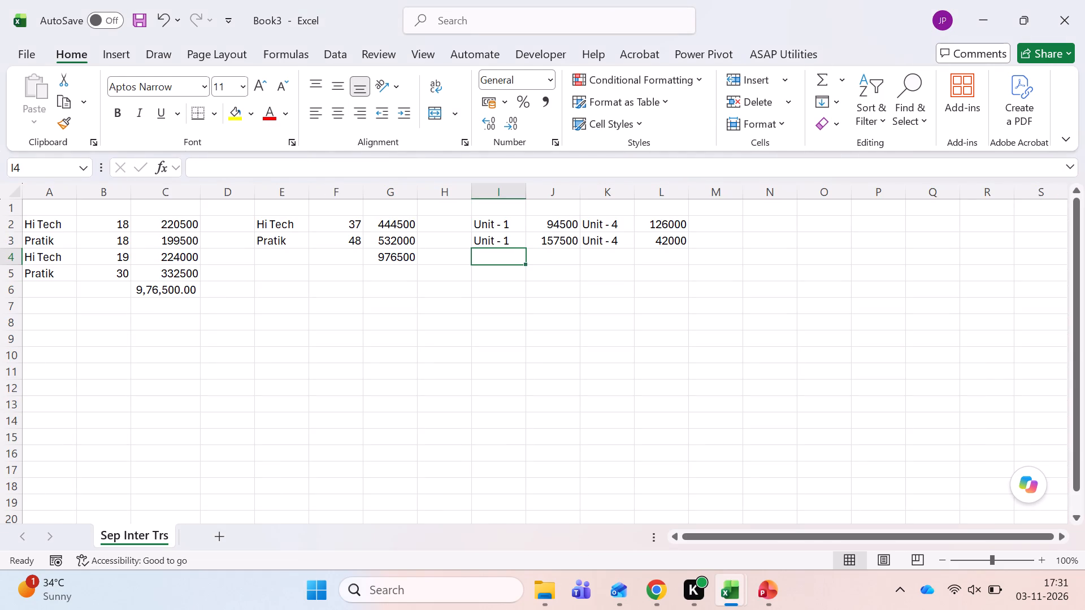
pyautogui.hotkey('ctrl', 'd')
pyautogui.press('Tab')
pyautogui.write('=10500*12')
pyautogui.press('Tab')
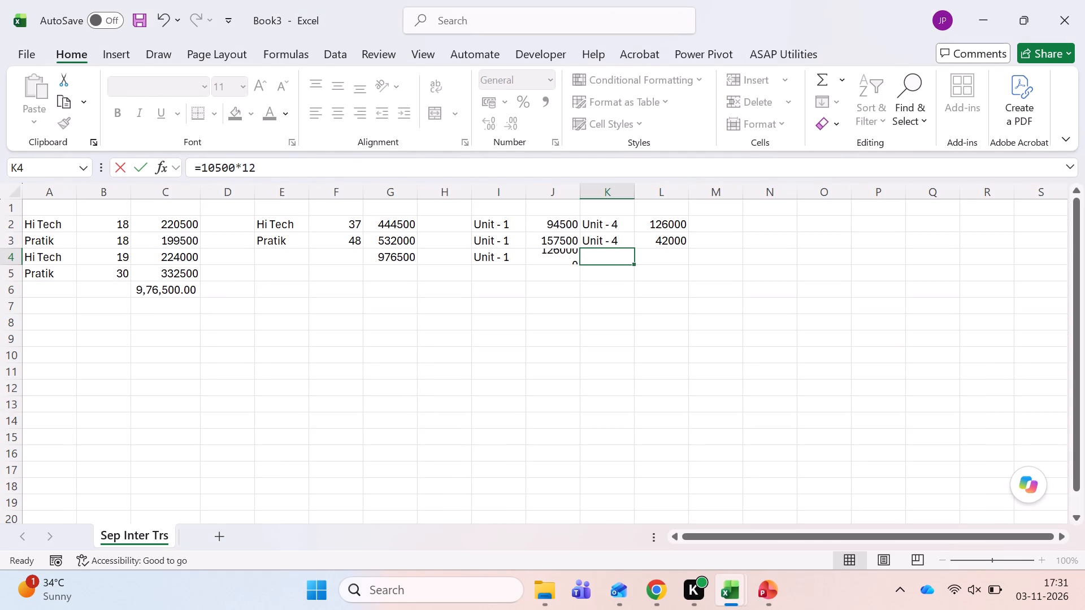
pyautogui.hotkey('ctrl', 'd')
pyautogui.press('Tab')
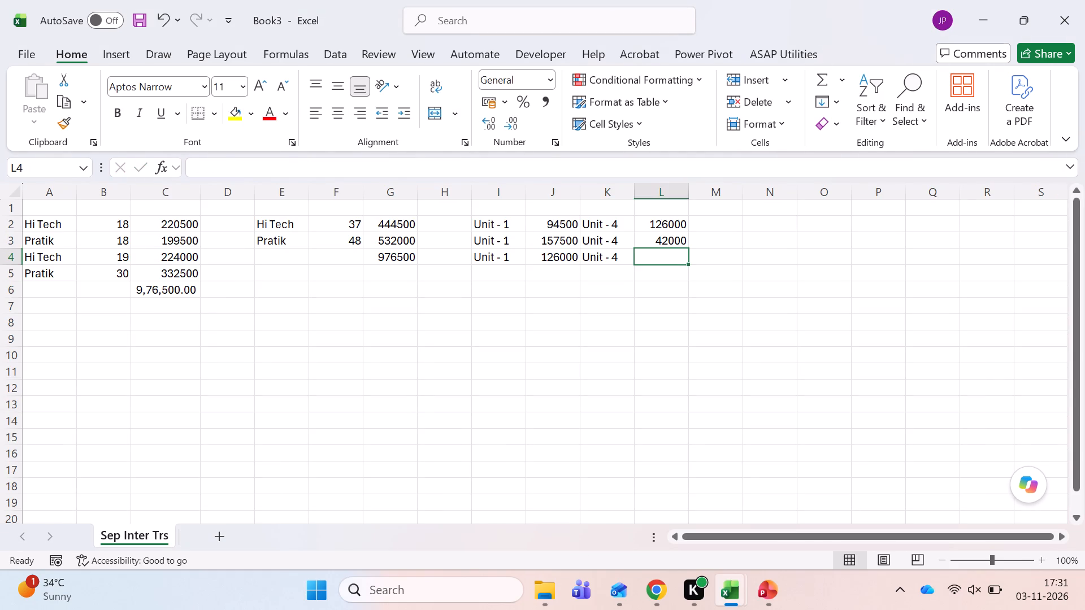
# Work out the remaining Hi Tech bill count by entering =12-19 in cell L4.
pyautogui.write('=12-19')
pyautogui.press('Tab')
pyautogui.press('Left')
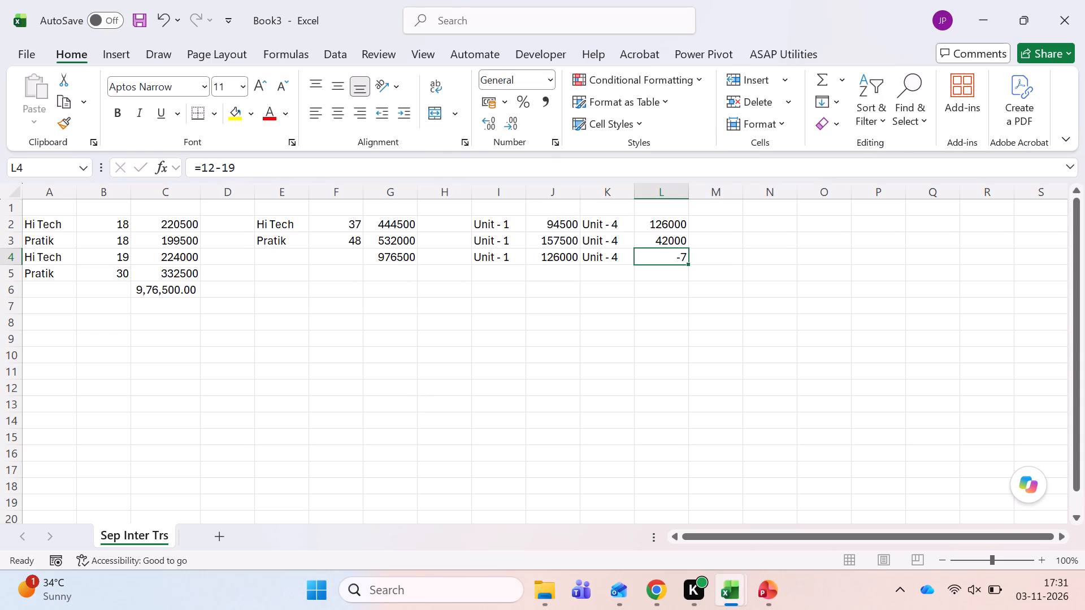
# Enter the second Hi Tech bill's Unit - 4 charge formula =14000*7 in cell L4.
pyautogui.write('=14000')
pyautogui.hotkey('shift', '*')
pyautogui.press('6')
pyautogui.press('Right')
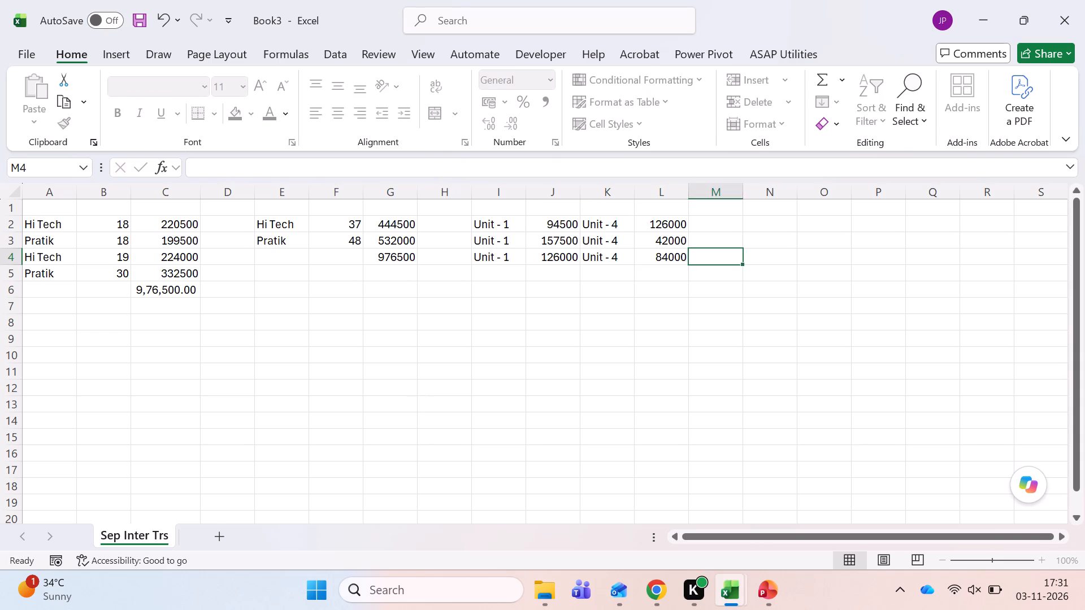
pyautogui.press('Left')
pyautogui.press('F2')
pyautogui.press('BackSpace')
pyautogui.press('7')
pyautogui.press('Return')
# Select the unit charges in J4:L4 to check their sum against the second Hi Tech bill total.
pyautogui.press('Up')
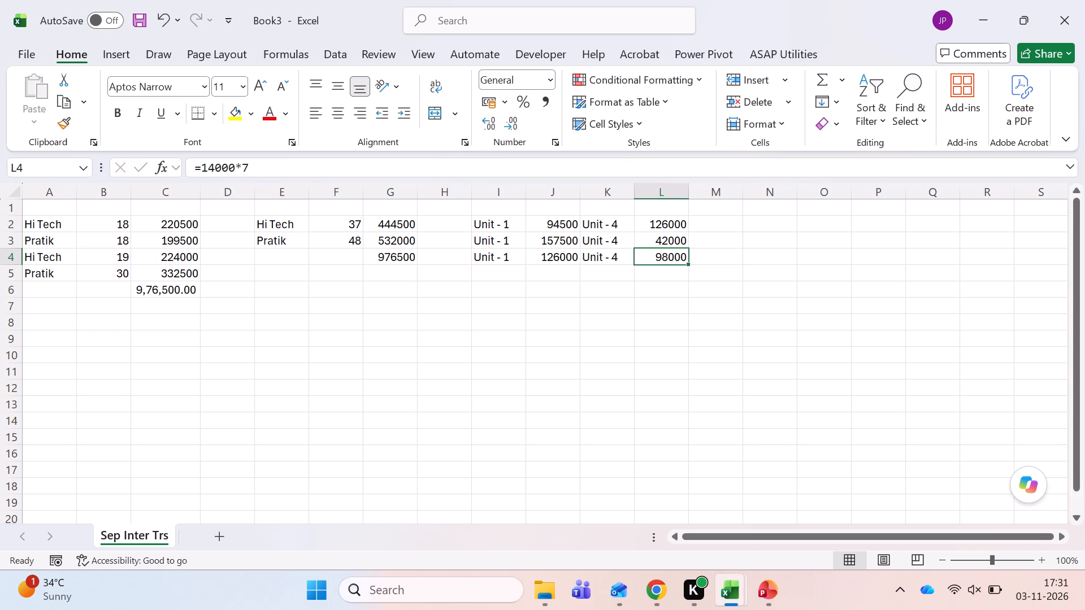
pyautogui.press('Left')
pyautogui.press('Left')
pyautogui.press('Left')
pyautogui.press('Right')
pyautogui.hotkey('shift', 'Right')
pyautogui.hotkey('shift', 'Right')
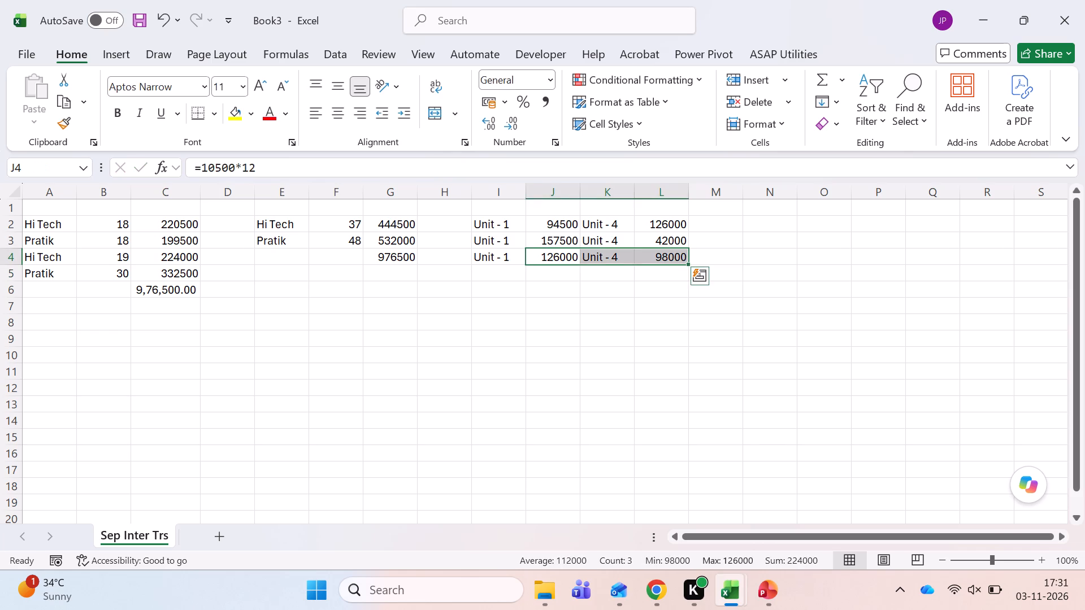
# Fill the Unit - 1 and Unit - 4 labels down into cells I5 and K5.
pyautogui.press('Down')
pyautogui.press('Left')
pyautogui.press('Left')
pyautogui.press('Right')
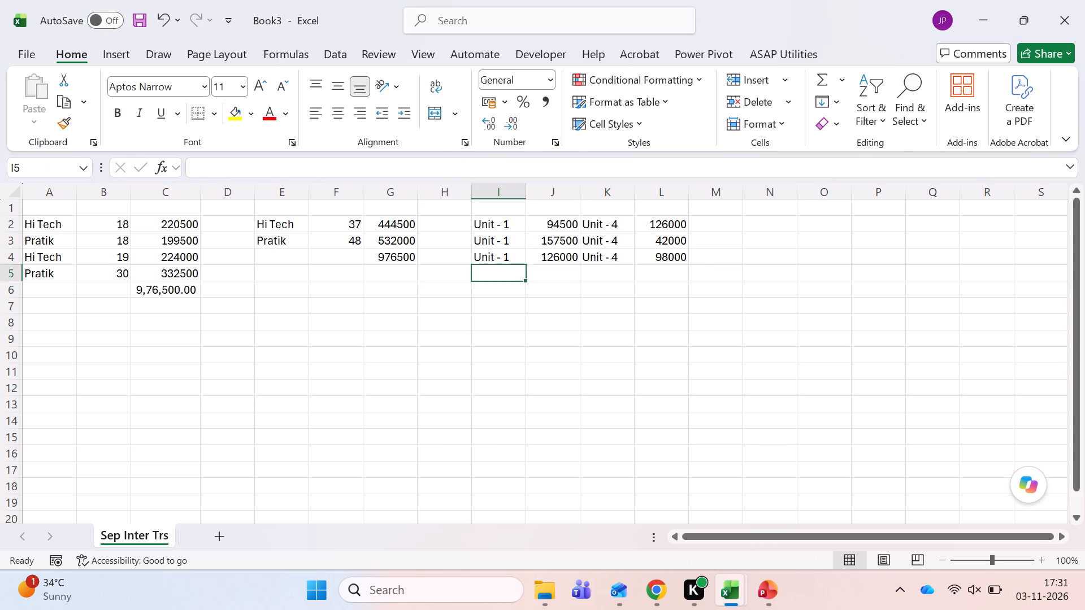
pyautogui.hotkey('ctrl', 'd')
pyautogui.press('Right')
pyautogui.press('Right')
pyautogui.hotkey('ctrl', 'd')
pyautogui.press('Left')
# Switch to the Kala Genset workbook's 12.10.2026 sheet and delete the stray value in cell I113 below the table.
pyautogui.hotkey('alt', 'Tab')
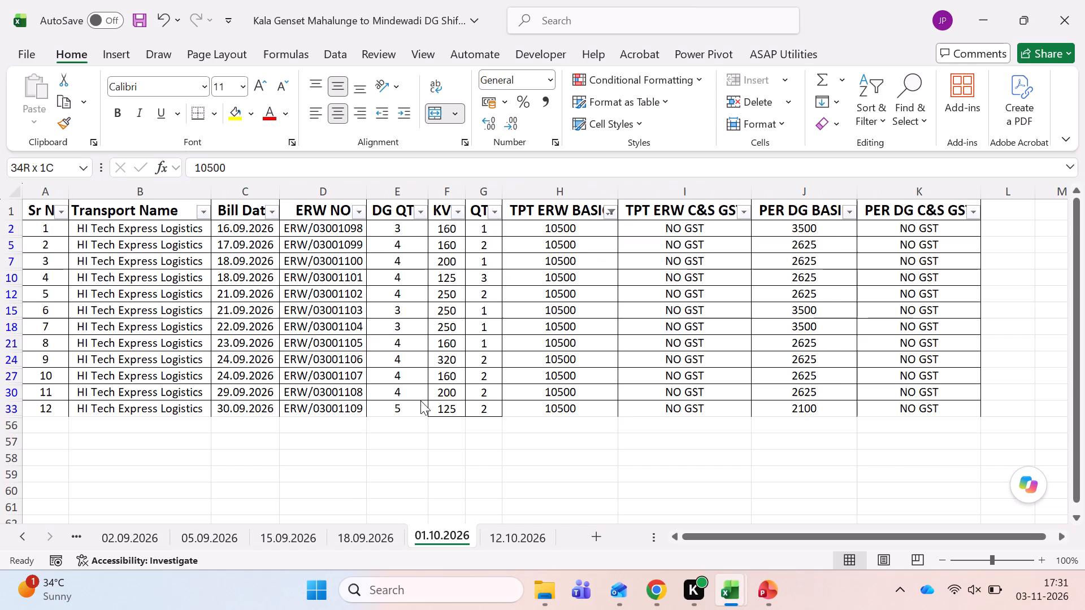
pyautogui.hotkey('ctrl', 'pagedown')
pyautogui.hotkey('ctrl', 'Up')
pyautogui.press('Down')
pyautogui.hotkey('ctrl', 'Down')
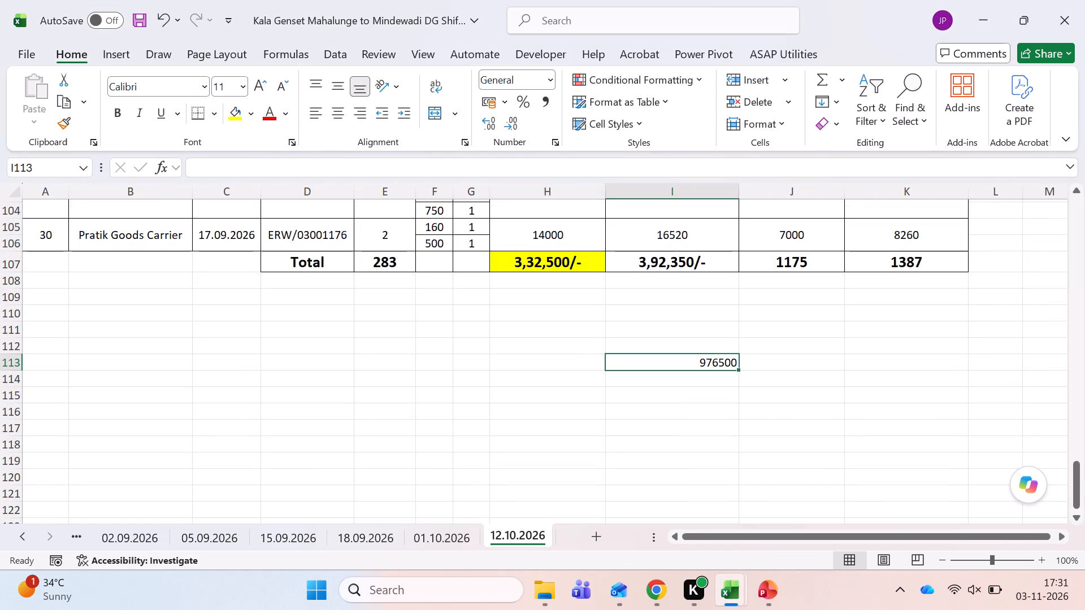
pyautogui.press('Delete')
# Turn on filters for the header row of the 12.10.2026 sheet.
pyautogui.hotkey('ctrl', 'Left')
pyautogui.hotkey('ctrl', 'Left')
pyautogui.hotkey('ctrl', 'Up')
pyautogui.hotkey('ctrl', 'Up')
pyautogui.hotkey('ctrl', 'Up')
pyautogui.hotkey('ctrl', 'Up')
pyautogui.hotkey('ctrl', 'Up')
pyautogui.hotkey('ctrl', 'Up')
pyautogui.hotkey('ctrl', 'Up')
pyautogui.hotkey('ctrl', 'Up')
pyautogui.hotkey('ctrl', 'Up')
pyautogui.hotkey('ctrl', 'Up')
pyautogui.hotkey('ctrl', 'Up')
pyautogui.hotkey('ctrl', 'Up')
pyautogui.hotkey('ctrl', 'Up')
pyautogui.hotkey('ctrl', 'Up')
pyautogui.hotkey('ctrl', 'Up')
pyautogui.hotkey('ctrl', 'Up')
pyautogui.hotkey('ctrl', 'Up')
pyautogui.hotkey('ctrl', 'Up')
pyautogui.hotkey('ctrl', 'Up')
pyautogui.hotkey('ctrl', 'Up')
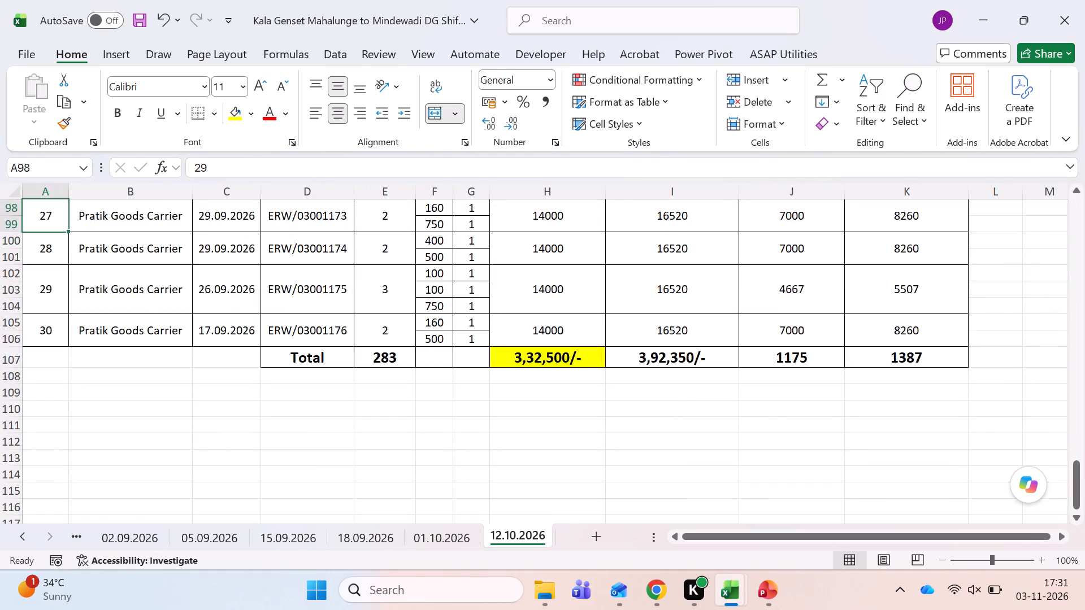
pyautogui.hotkey('shift', 'space')
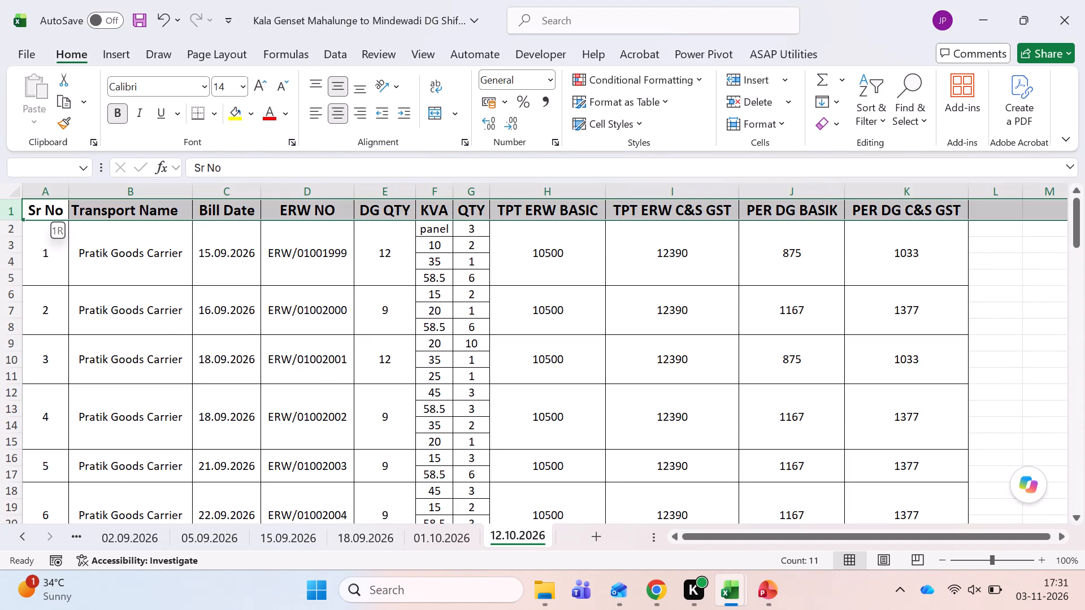
pyautogui.hotkey('ctrl', 'shift', 'l')
# Filter the TPT ERW BASIC column to show only the 10500 bills.
pyautogui.hotkey('ctrl', 'Right')
pyautogui.hotkey('ctrl', 'Left')
pyautogui.press('Right')
pyautogui.press('Right')
pyautogui.press('Right')
pyautogui.press('Right')
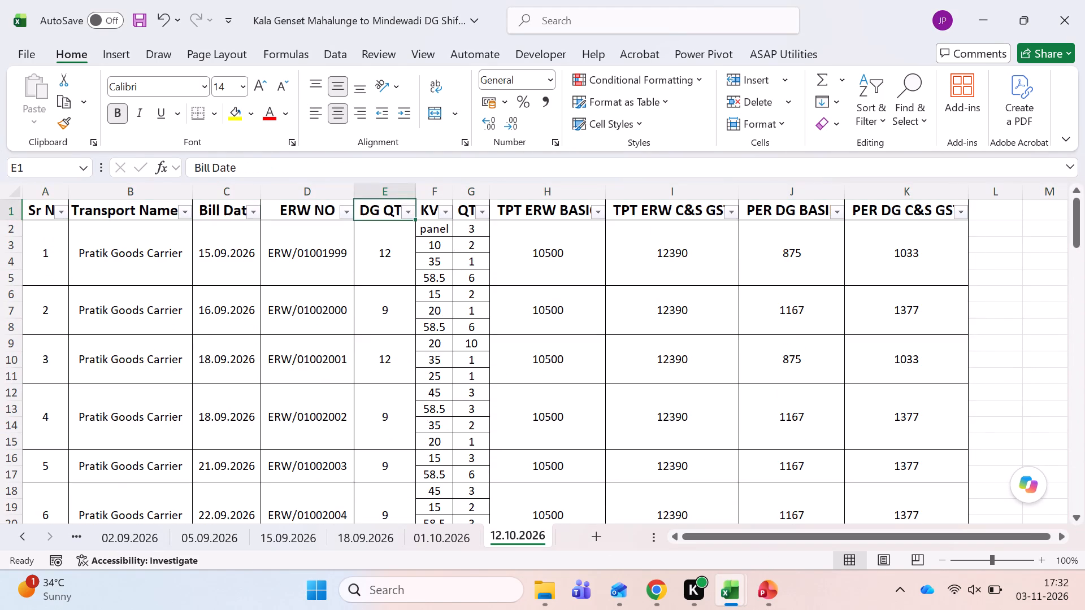
pyautogui.press('Right')
pyautogui.press('Right')
pyautogui.press('Right')
pyautogui.hotkey('alt', 'Down')
pyautogui.hotkey('alt', 'Down')
pyautogui.hotkey('alt', 'Down')
pyautogui.hotkey('alt', 'Down')
pyautogui.hotkey('alt', 'Down')
pyautogui.hotkey('alt', 'Down')
pyautogui.hotkey('alt', 'Down')
pyautogui.hotkey('alt', 'Down')
pyautogui.hotkey('alt', 'Down')
pyautogui.press('Down')
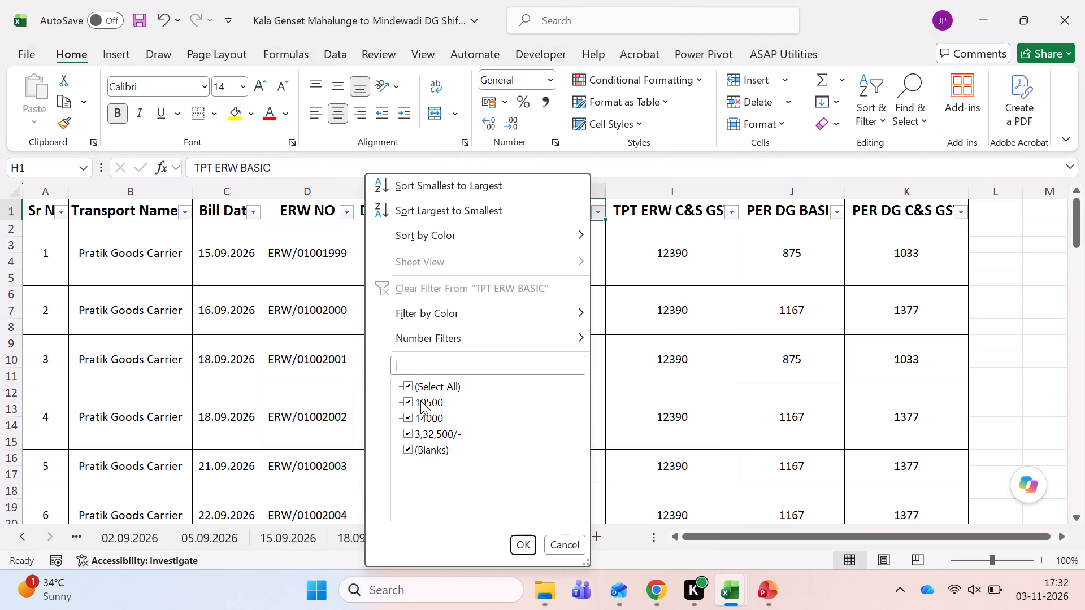
pyautogui.press('Down')
pyautogui.press('space')
pyautogui.press('Down')
pyautogui.press('space')
pyautogui.press('Return')
# Select the filtered 10500 charges in the TPT ERW BASIC column to check their count and sum.
pyautogui.press('Down')
pyautogui.hotkey('shift', 'Down')
pyautogui.hotkey('shift', 'Down')
pyautogui.hotkey('shift', 'Down')
pyautogui.hotkey('shift', 'Down')
pyautogui.hotkey('shift', 'Down')
pyautogui.hotkey('shift', 'Down')
pyautogui.hotkey('shift', 'Down')
pyautogui.hotkey('shift', 'Down')
pyautogui.hotkey('shift', 'Down')
pyautogui.hotkey('shift', 'Down')
pyautogui.hotkey('shift', 'Down')
pyautogui.hotkey('shift', 'Down')
pyautogui.hotkey('shift', 'Down')
pyautogui.hotkey('shift', 'Down')
pyautogui.hotkey('shift', 'Down')
pyautogui.hotkey('shift', 'Down')
pyautogui.hotkey('shift', 'Down')
pyautogui.hotkey('shift', 'Down')
pyautogui.hotkey('shift', 'Down')
pyautogui.hotkey('shift', 'Down')
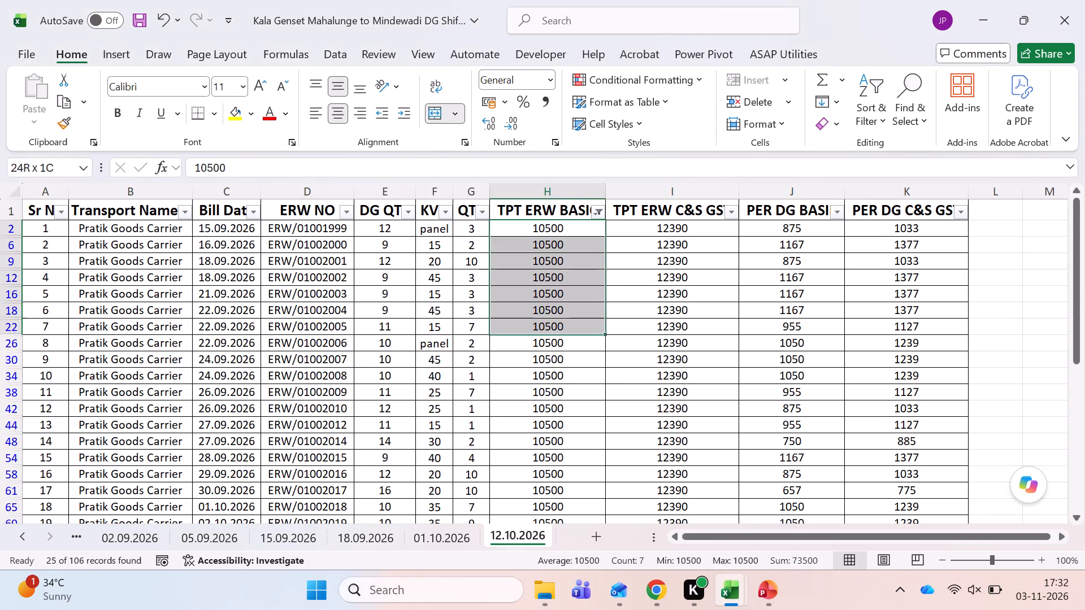
pyautogui.hotkey('shift', 'Up')
pyautogui.hotkey('shift', 'Up')
pyautogui.hotkey('shift', 'Up')
pyautogui.hotkey('shift', 'Up')
pyautogui.hotkey('shift', 'Up')
pyautogui.hotkey('shift', 'Up')
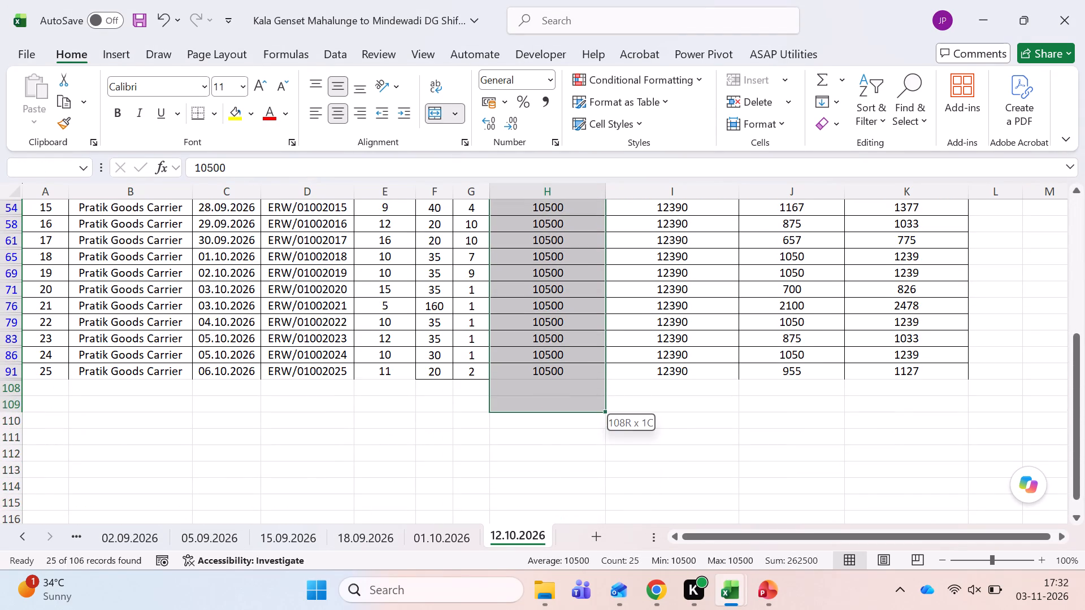
pyautogui.hotkey('shift', 'Up')
pyautogui.hotkey('shift', 'Up')
pyautogui.hotkey('shift', 'Up')
pyautogui.hotkey('ctrl', 'Up')
pyautogui.press('Down')
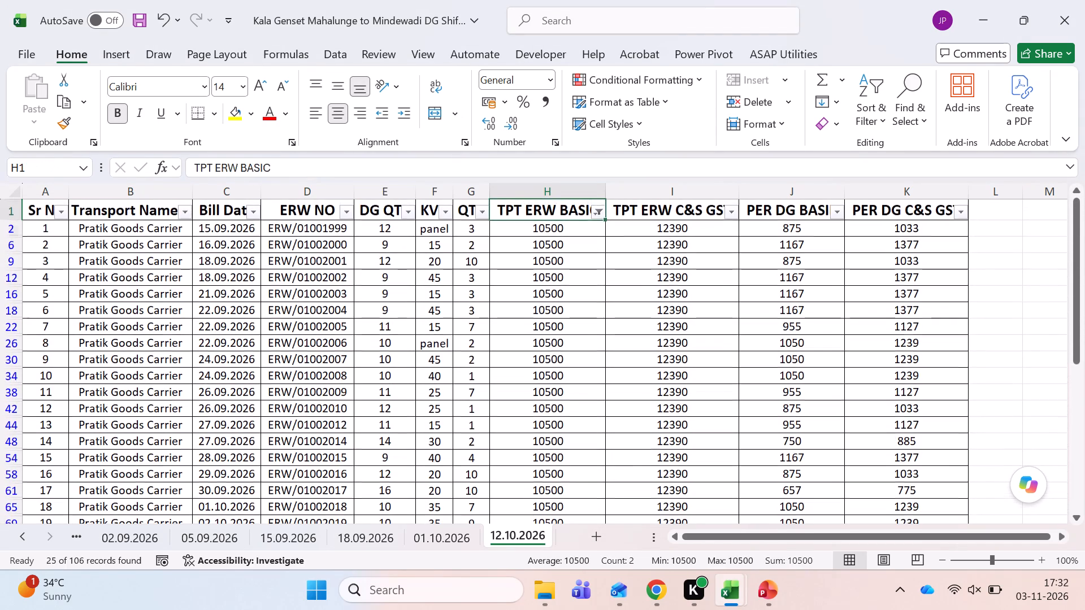
pyautogui.hotkey('shift', 'pagedown')
pyautogui.hotkey('shift', 'Down')
pyautogui.hotkey('shift', 'Down')
pyautogui.hotkey('shift', 'Down')
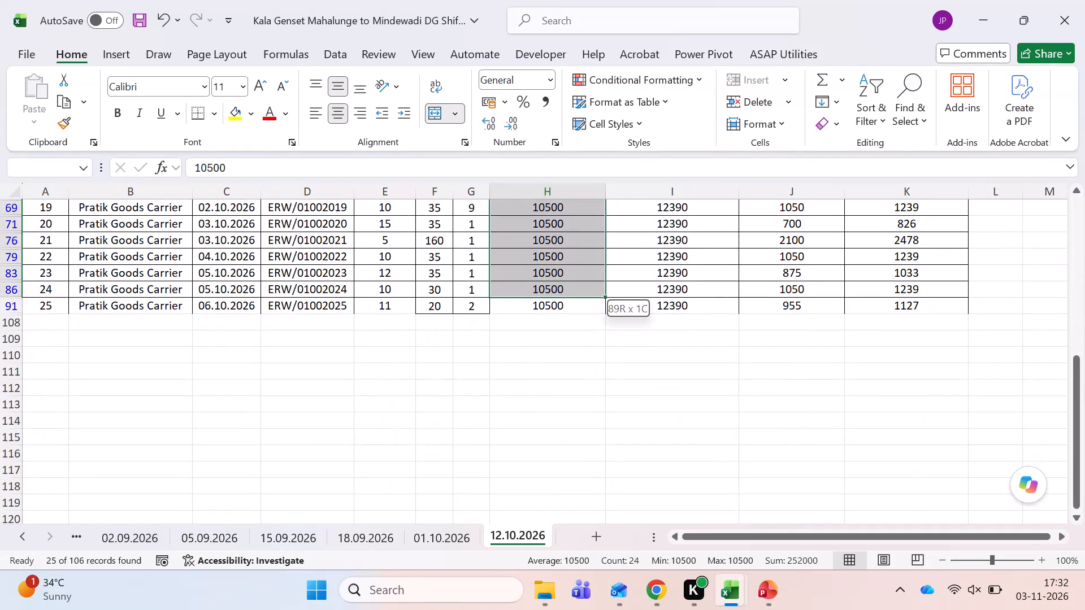
pyautogui.hotkey('shift', 'Down')
pyautogui.press('Up')
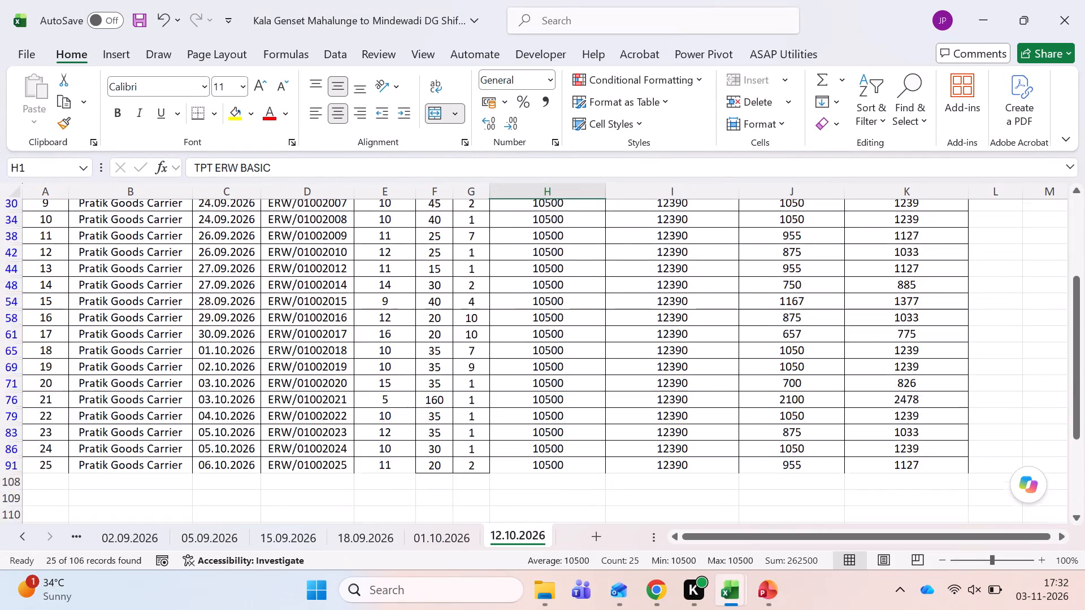
pyautogui.press('Up')
pyautogui.press('Down')
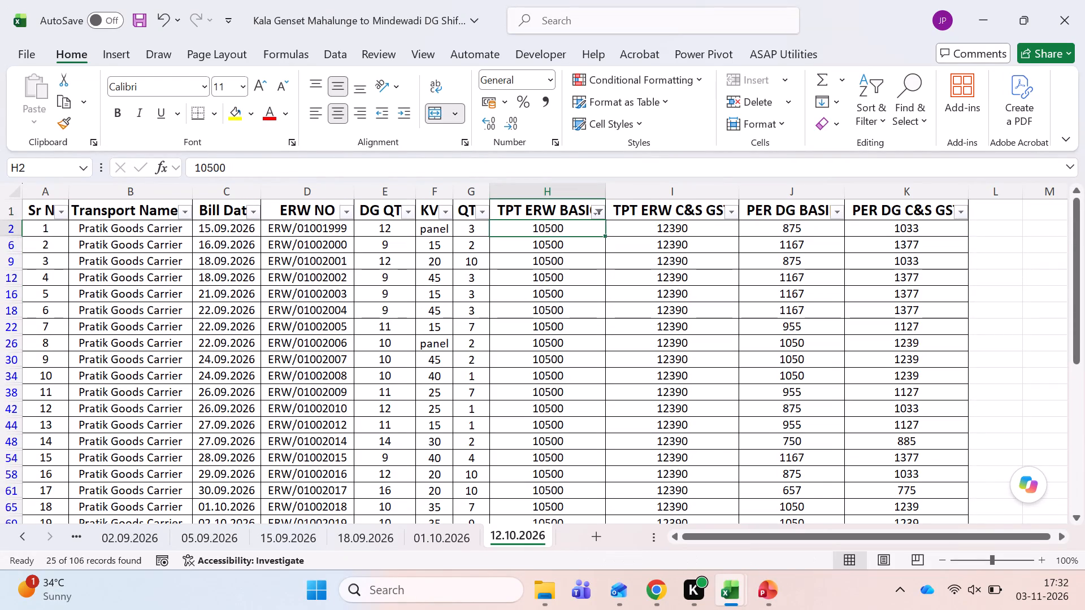
# Reset the TPT ERW BASIC filter to show all values again.
pyautogui.press('Up')
pyautogui.hotkey('alt', 'Down')
pyautogui.hotkey('alt', 'Down')
pyautogui.hotkey('alt', 'Down')
pyautogui.hotkey('alt', 'Down')
pyautogui.hotkey('alt', 'Down')
pyautogui.hotkey('alt', 'Down')
pyautogui.hotkey('alt', 'Down')
pyautogui.hotkey('alt', 'Down')
pyautogui.hotkey('alt', 'Down')
pyautogui.hotkey('alt', 'Down')
pyautogui.press('Down')
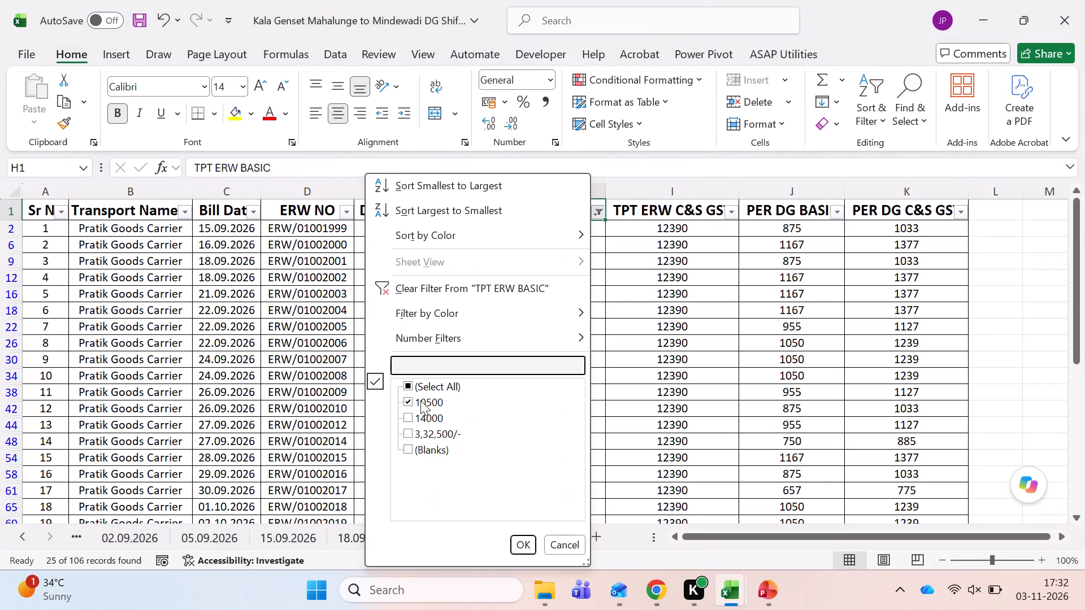
pyautogui.press('space')
pyautogui.press('Down')
pyautogui.press('Return')
# Select the 14000 charges in the TPT ERW BASIC column, bills 26 to 30, to check their count and sum.
pyautogui.press('Down')
pyautogui.press('Down')
pyautogui.press('Down')
pyautogui.press('Down')
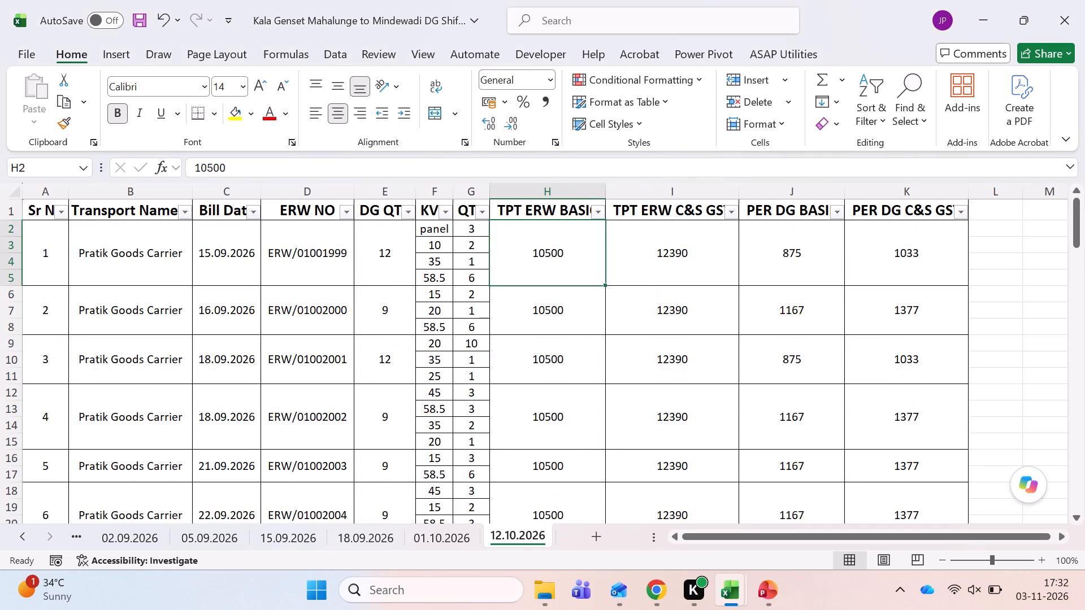
pyautogui.press('Down')
pyautogui.press('Down')
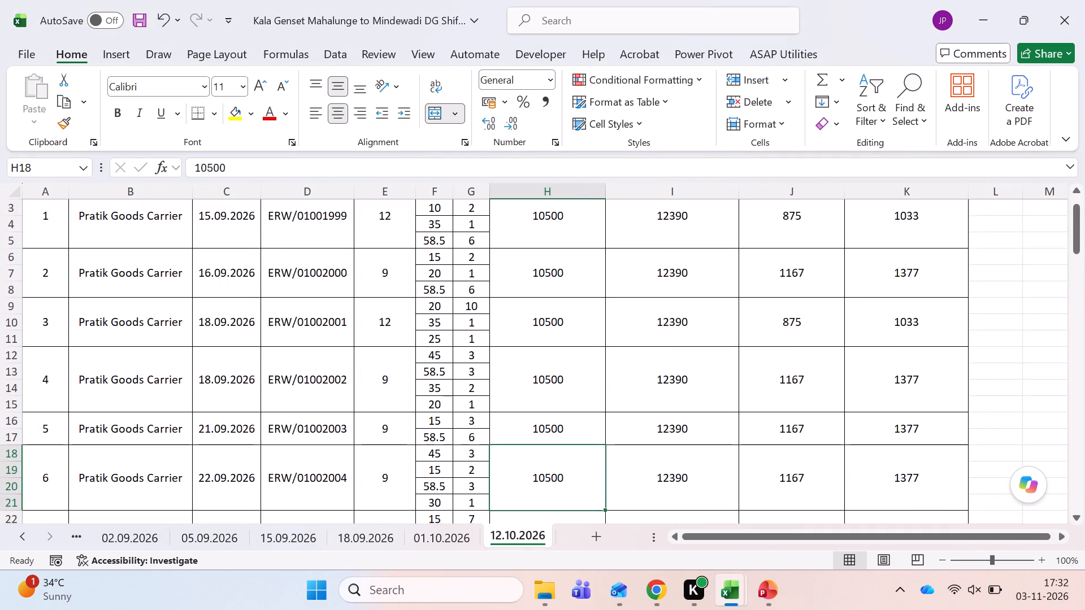
pyautogui.press('Down')
pyautogui.press('Down')
pyautogui.press('Down')
pyautogui.press('Down')
pyautogui.press('Down')
pyautogui.press('Down')
pyautogui.press('Down')
pyautogui.press('Down')
pyautogui.press('Down')
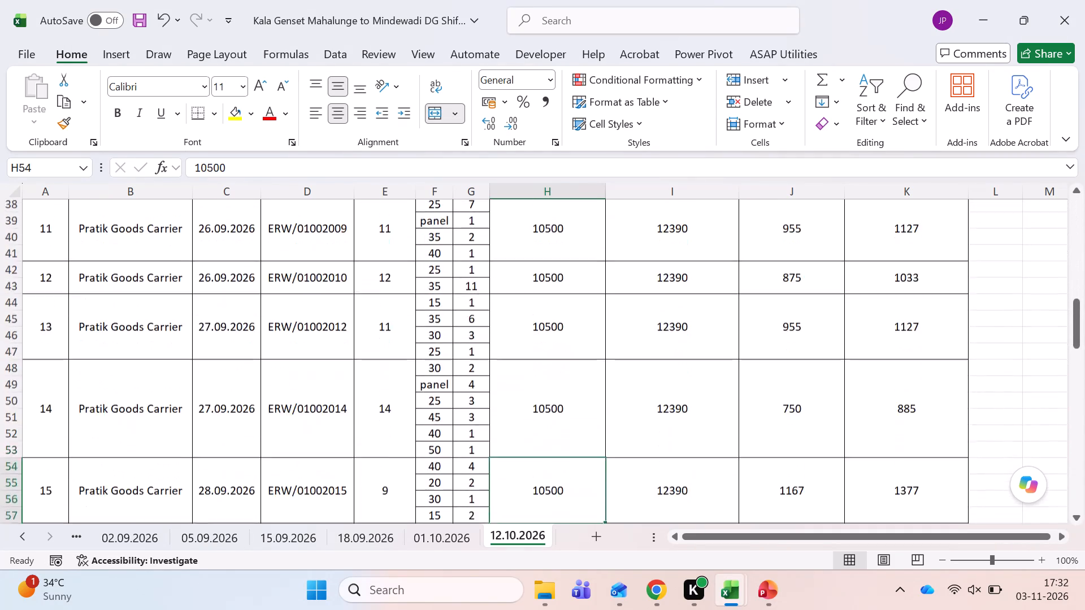
pyautogui.press('Down')
pyautogui.press('Down')
pyautogui.press('Down')
pyautogui.press('Down')
pyautogui.press('Down')
pyautogui.press('Down')
pyautogui.press('Down')
pyautogui.press('Down')
pyautogui.press('Down')
pyautogui.press('Down')
pyautogui.press('Down')
pyautogui.press('Down')
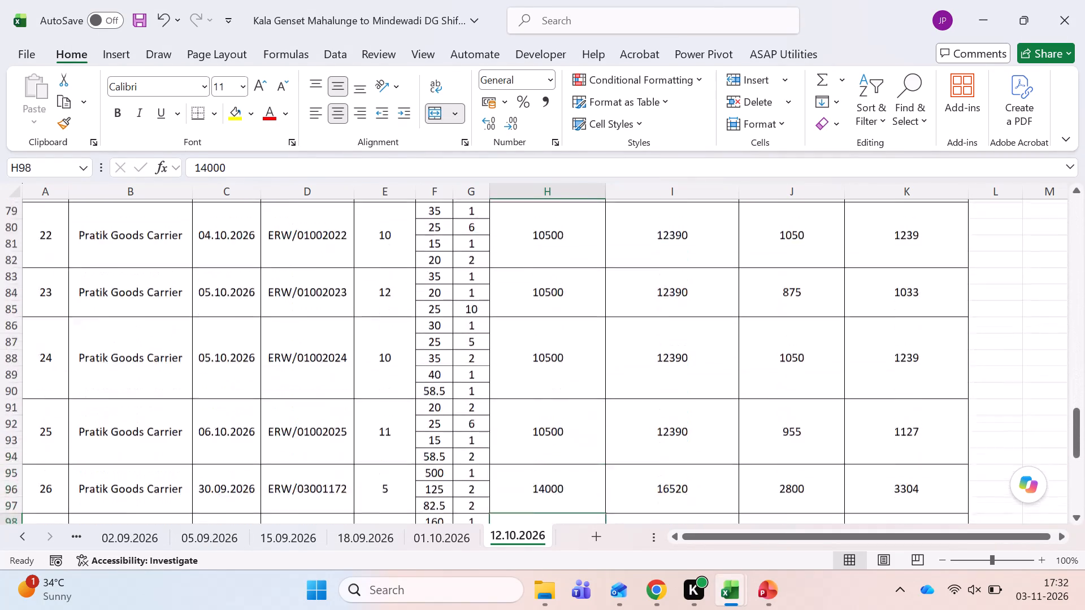
pyautogui.press('Down')
pyautogui.press('Down')
pyautogui.press('Down')
pyautogui.press('Down')
pyautogui.press('Down')
pyautogui.press('Down')
pyautogui.press('Down')
pyautogui.press('Down')
pyautogui.press('Up')
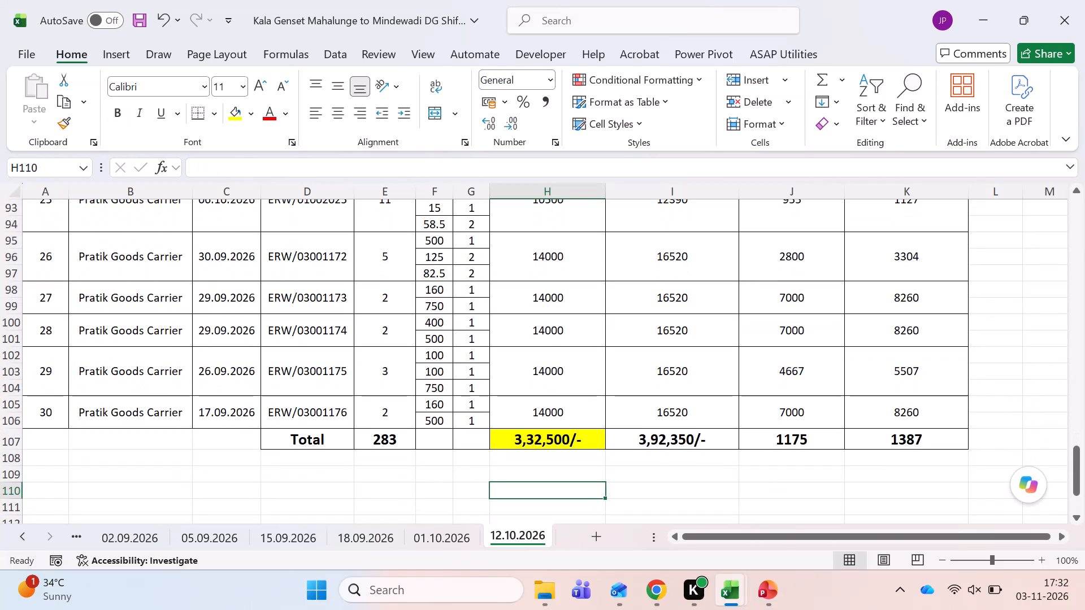
pyautogui.press('Up')
pyautogui.press('Up')
pyautogui.press('Up')
pyautogui.press('Up')
pyautogui.press('Up')
pyautogui.press('Up')
pyautogui.press('Up')
pyautogui.press('Up')
pyautogui.press('Up')
pyautogui.press('Down')
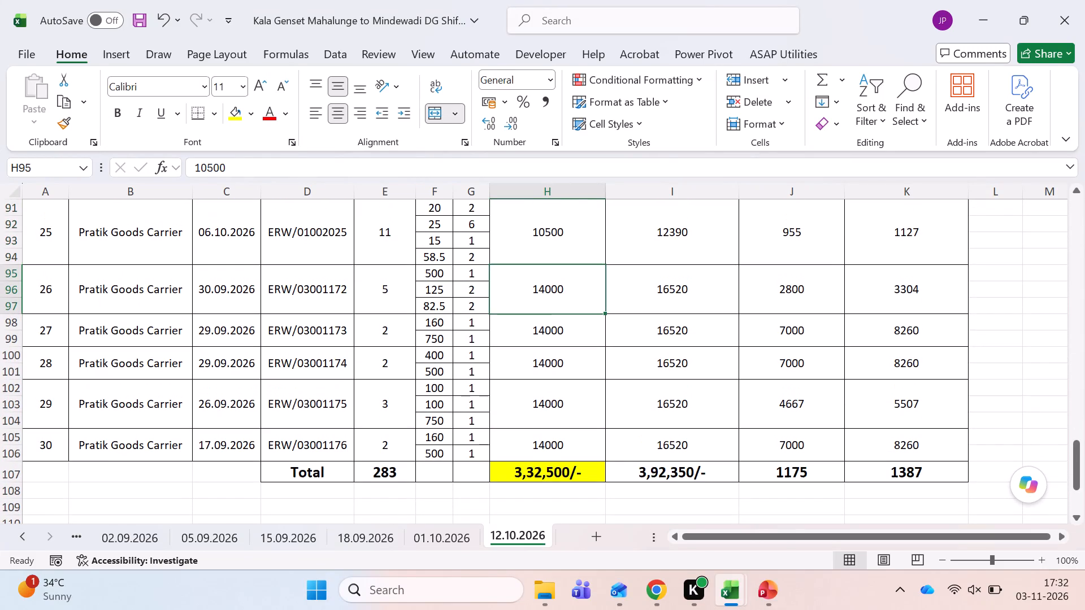
pyautogui.hotkey('shift', 'Down')
pyautogui.hotkey('shift', 'Down')
pyautogui.hotkey('shift', 'Down')
pyautogui.hotkey('shift', 'Down')
pyautogui.press('Up')
pyautogui.press('Up')
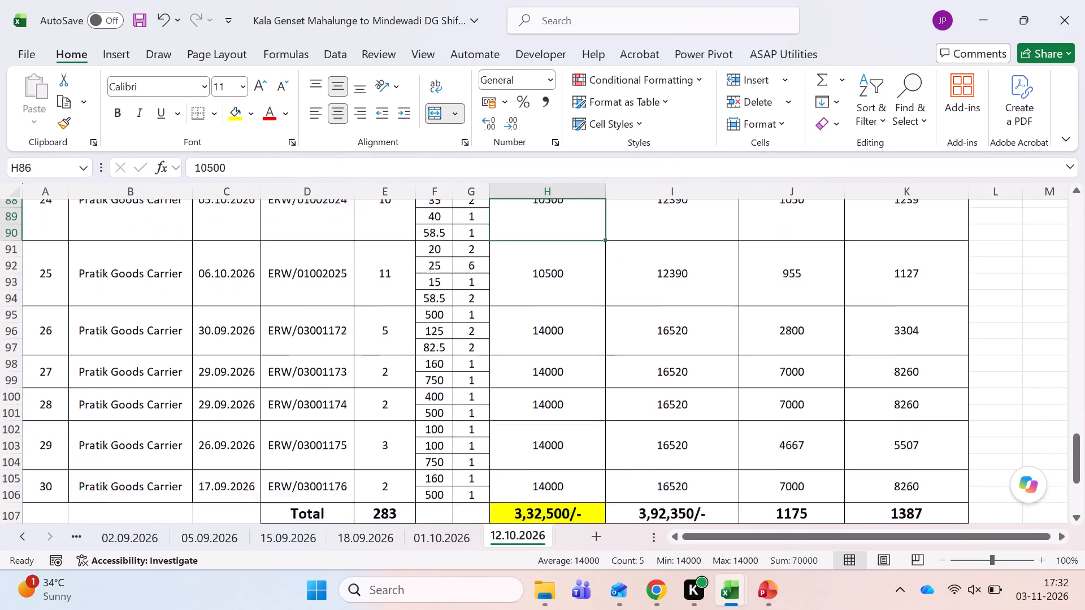
# In Book3, enter the second Pratik row's charges: =10500*25 for Unit - 1 in J5 and =14000*5 for Unit - 4 in L5.
pyautogui.press('Up')
pyautogui.press('Up')
pyautogui.hotkey('alt', 'Tab')
pyautogui.write('=10500*25')
pyautogui.press('Tab')
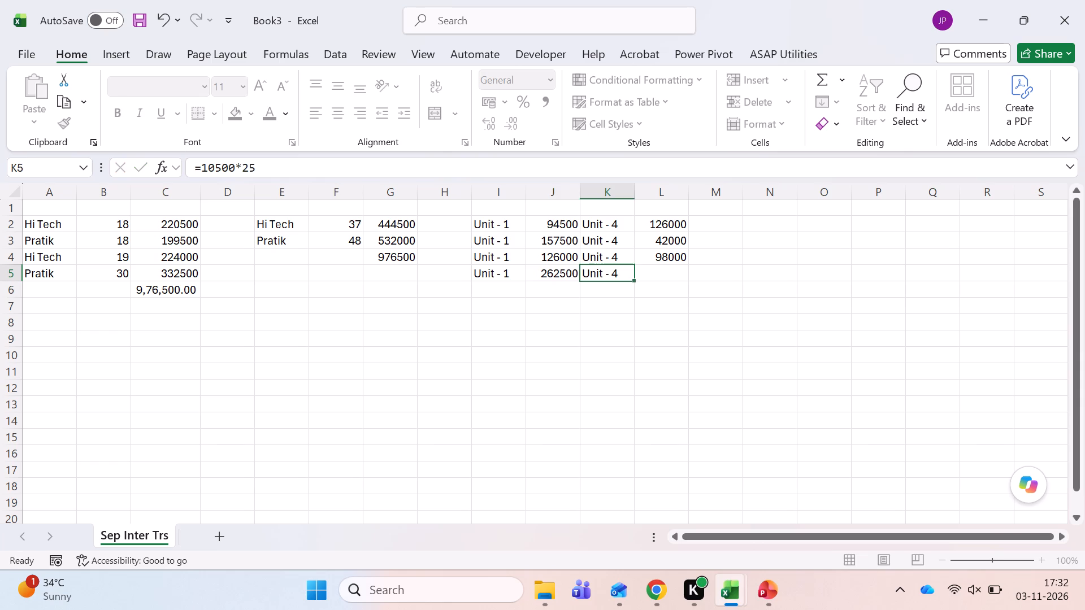
pyautogui.press('Tab')
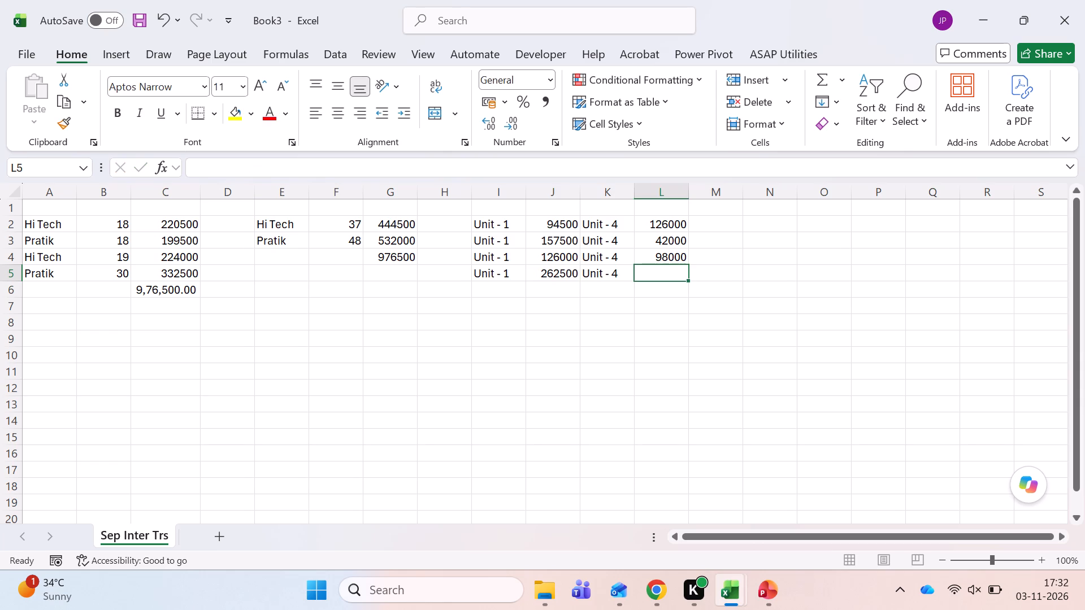
pyautogui.write('=14000')
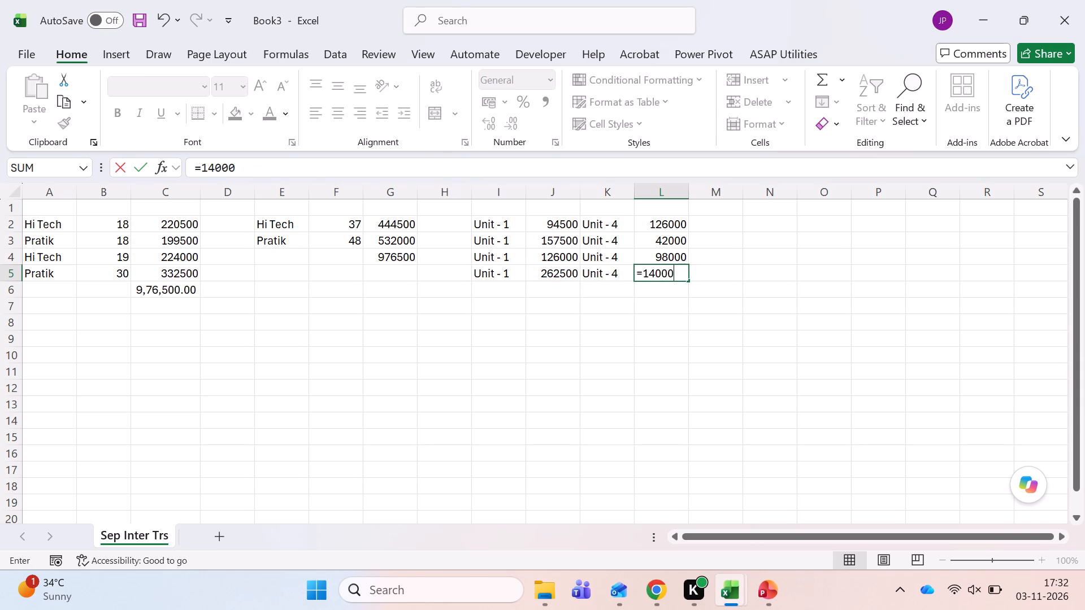
pyautogui.write('*5')
pyautogui.press('Return')
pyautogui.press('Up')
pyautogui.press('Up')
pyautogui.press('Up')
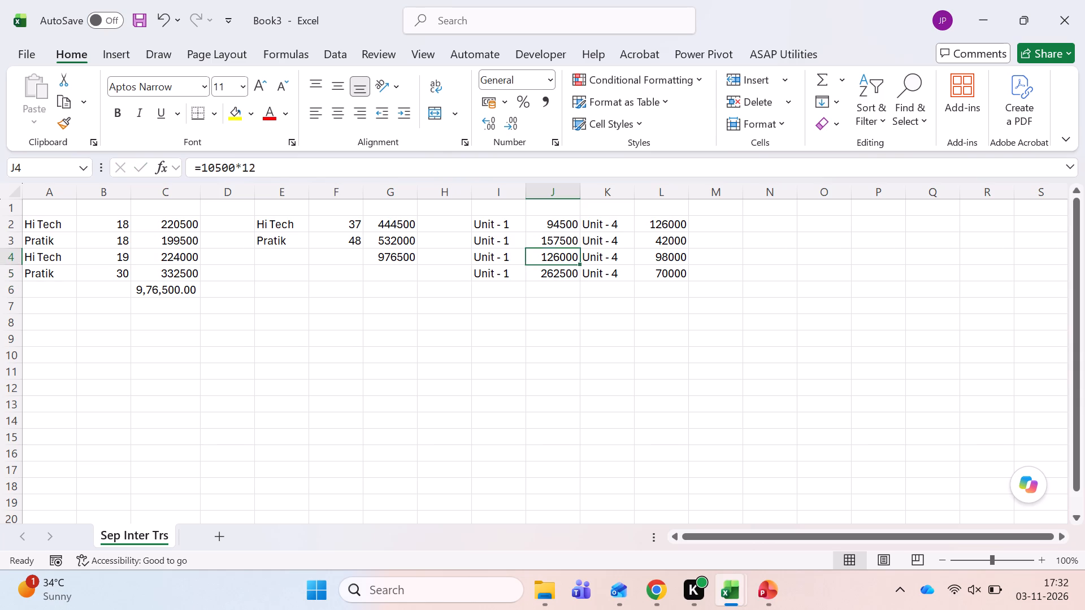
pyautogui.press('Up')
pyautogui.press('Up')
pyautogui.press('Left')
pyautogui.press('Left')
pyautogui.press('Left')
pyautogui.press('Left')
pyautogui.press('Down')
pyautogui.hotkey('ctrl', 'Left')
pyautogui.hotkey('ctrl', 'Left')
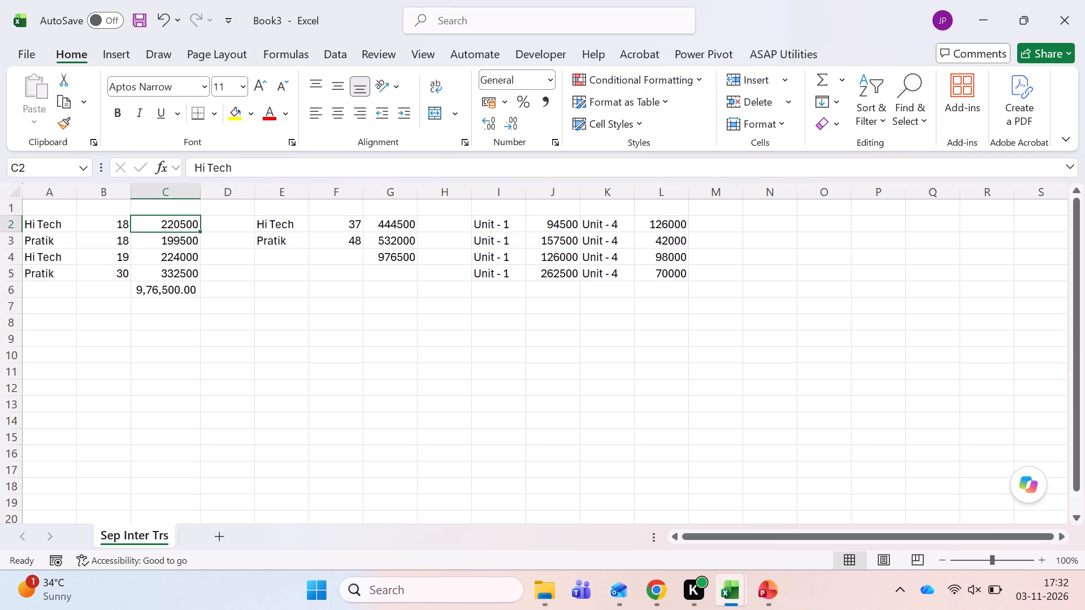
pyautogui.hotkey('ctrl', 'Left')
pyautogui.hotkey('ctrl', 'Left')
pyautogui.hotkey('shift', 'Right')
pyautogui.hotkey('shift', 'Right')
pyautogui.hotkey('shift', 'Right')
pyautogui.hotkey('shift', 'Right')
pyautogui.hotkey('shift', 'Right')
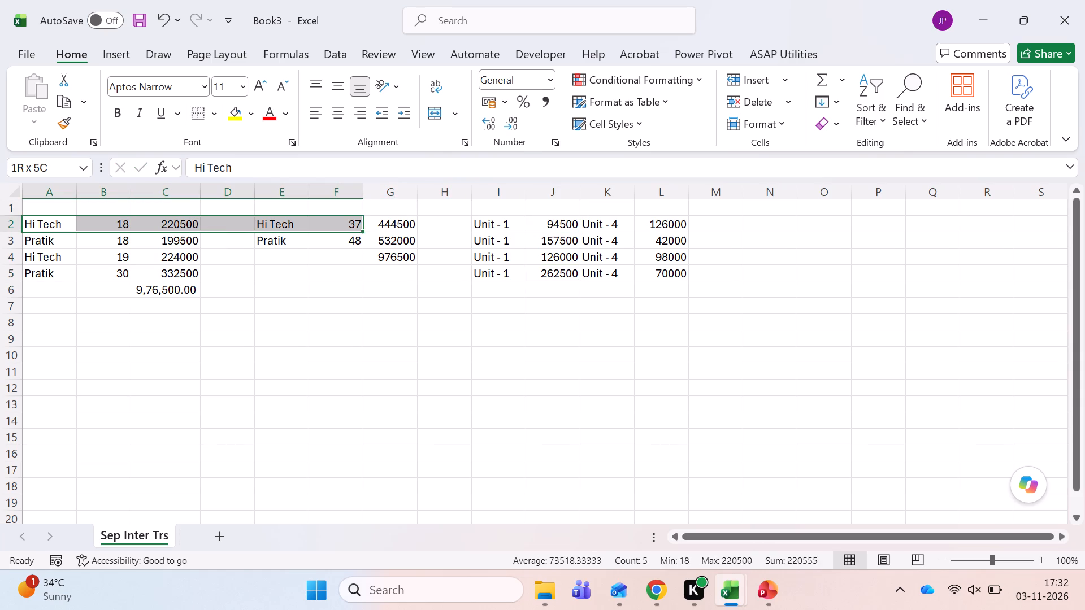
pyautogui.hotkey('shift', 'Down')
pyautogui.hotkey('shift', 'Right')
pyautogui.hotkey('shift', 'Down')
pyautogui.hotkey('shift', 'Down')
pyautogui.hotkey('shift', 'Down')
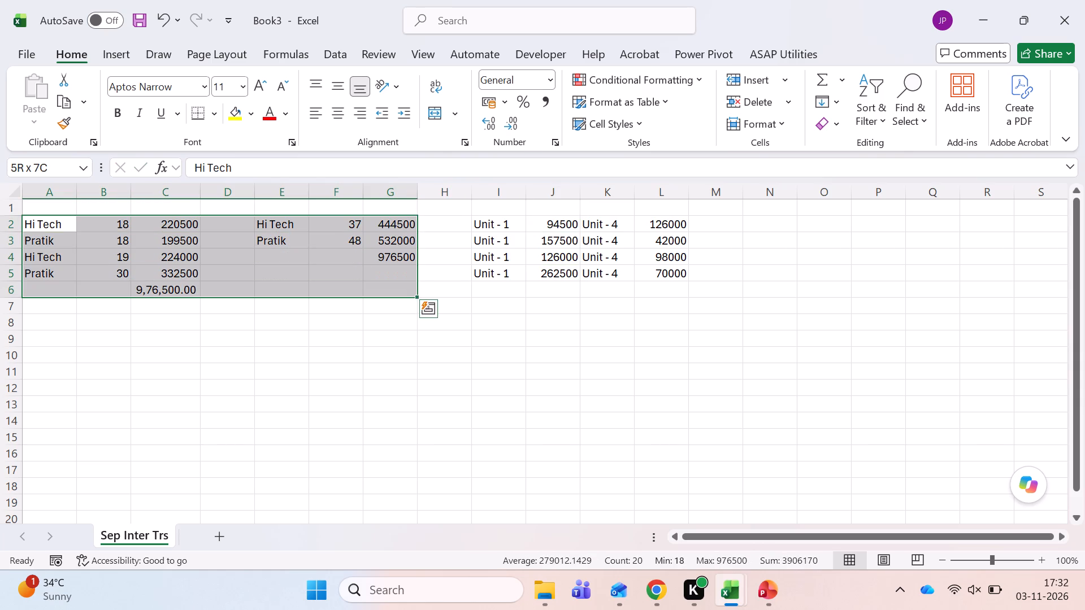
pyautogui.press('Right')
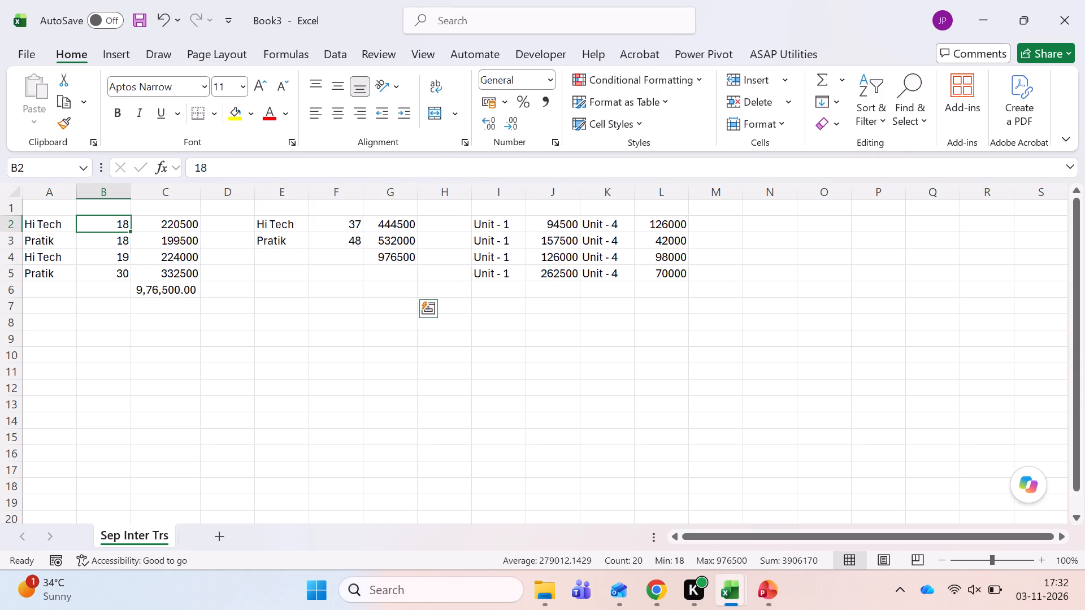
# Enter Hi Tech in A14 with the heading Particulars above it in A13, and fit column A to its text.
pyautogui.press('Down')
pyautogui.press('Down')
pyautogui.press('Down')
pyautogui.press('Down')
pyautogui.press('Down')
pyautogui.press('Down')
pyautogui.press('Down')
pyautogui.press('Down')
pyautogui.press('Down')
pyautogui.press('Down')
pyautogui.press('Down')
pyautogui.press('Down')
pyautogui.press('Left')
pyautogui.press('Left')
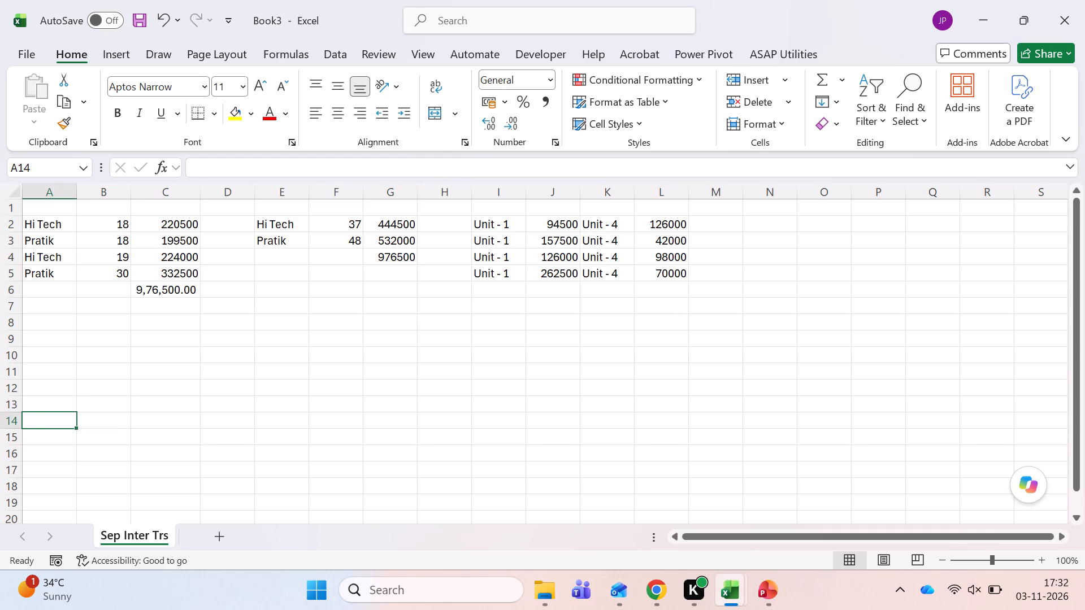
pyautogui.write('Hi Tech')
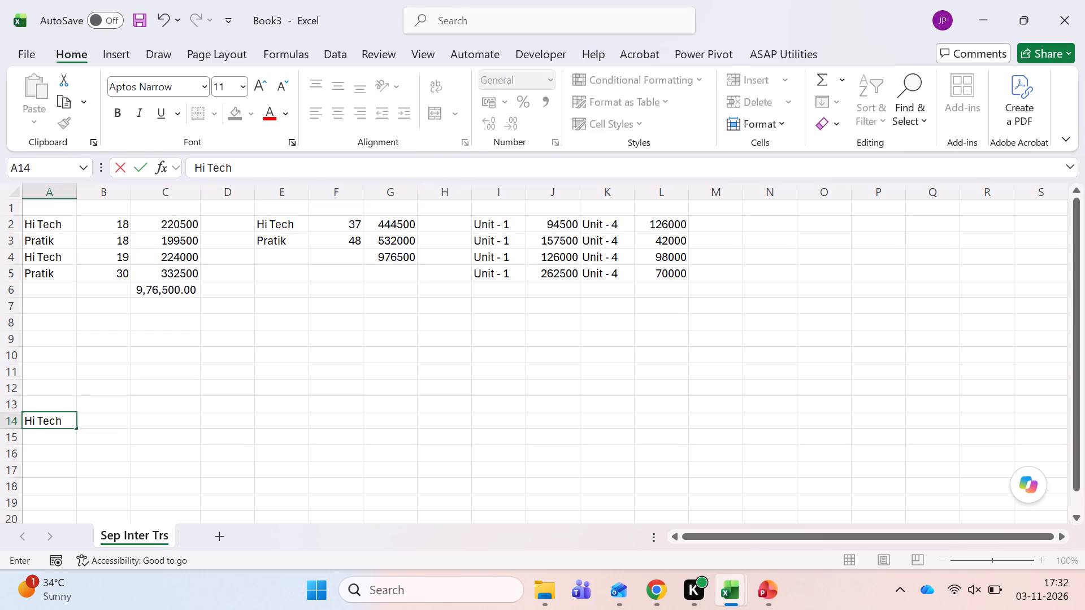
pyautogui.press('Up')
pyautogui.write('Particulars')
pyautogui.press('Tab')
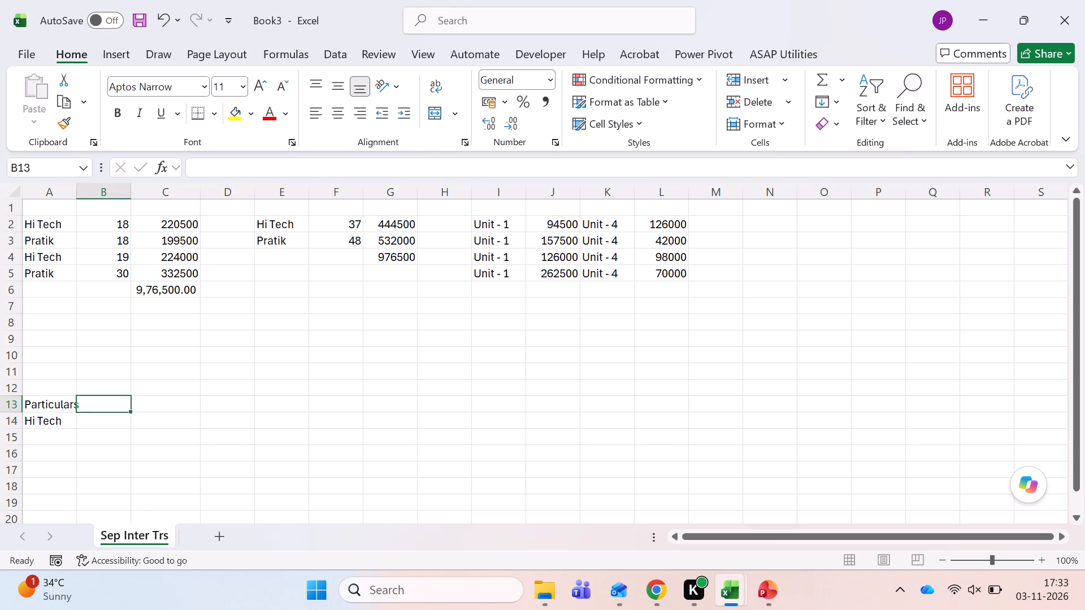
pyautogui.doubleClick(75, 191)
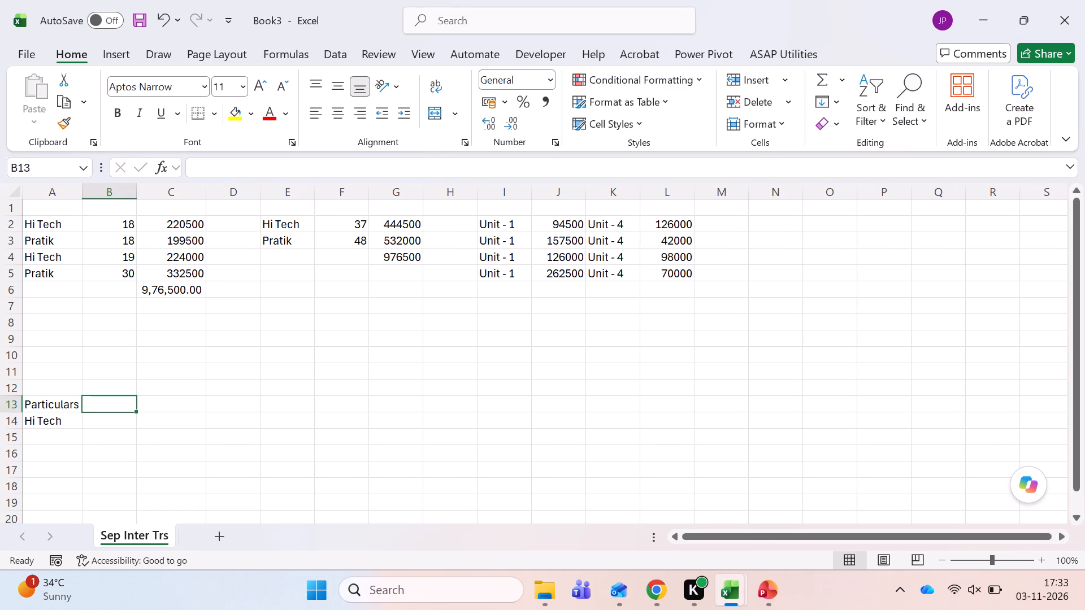
# Enter Party Name as the heading in A13 and fit column A's width to it.
pyautogui.press('Left')
pyautogui.write('Party Ba')
pyautogui.press('BackSpace')
pyautogui.press('BackSpace')
pyautogui.write('Name')
pyautogui.press('Tab')
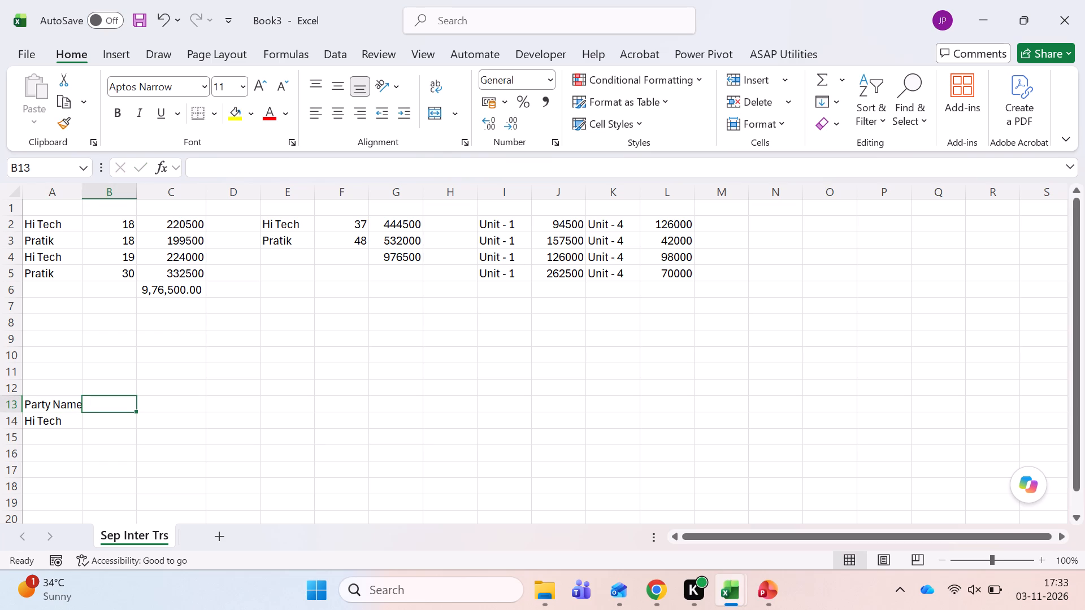
pyautogui.doubleClick(81, 191)
# Enter the headings Name of Unit in B13 and Amt in C13, fitting column B's width to its text.
pyautogui.write('Name of Unit')
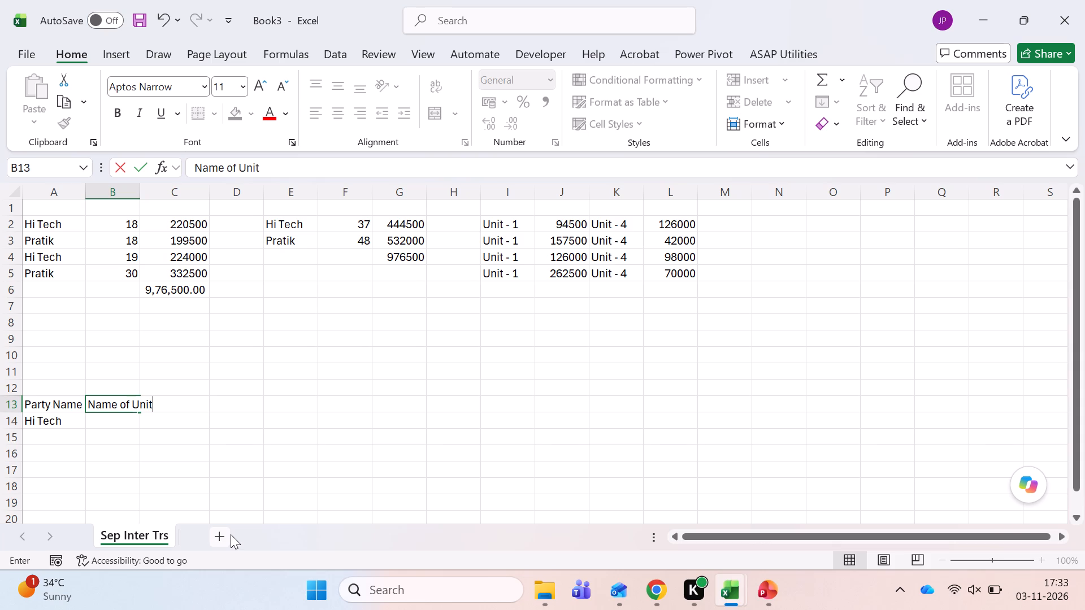
pyautogui.press('Return')
pyautogui.press('Right')
pyautogui.press('Up')
pyautogui.hotkey('ctrl', 'c')
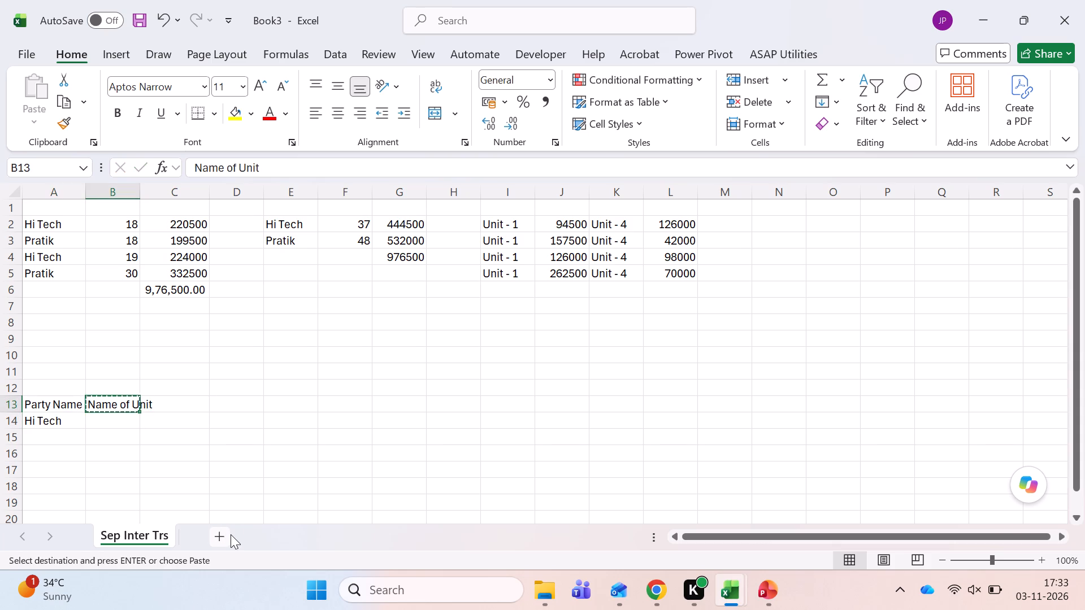
pyautogui.press('Right')
pyautogui.press('Return')
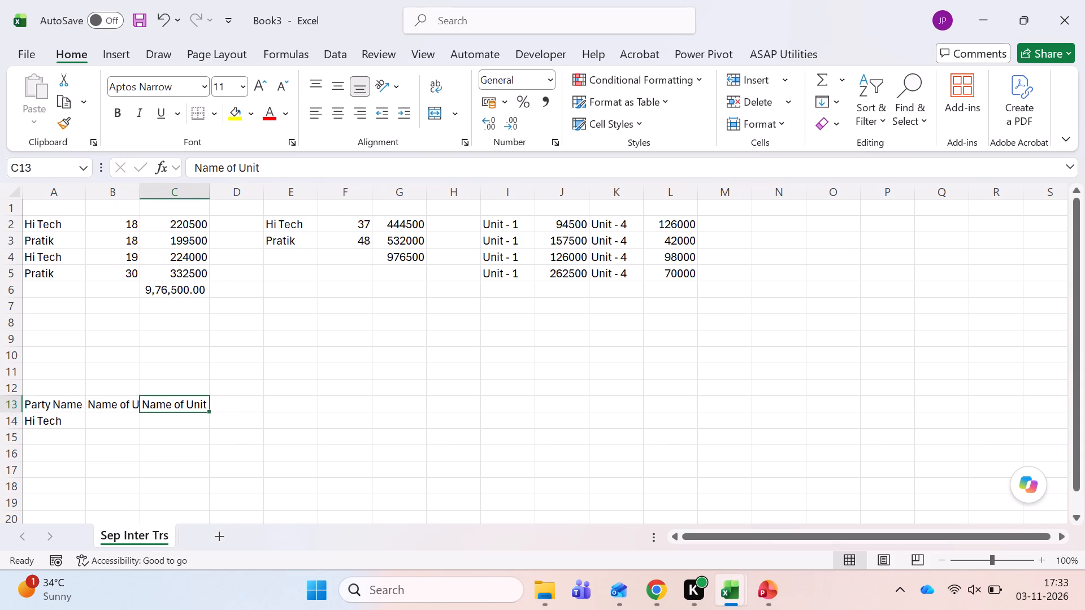
pyautogui.doubleClick(137, 192)
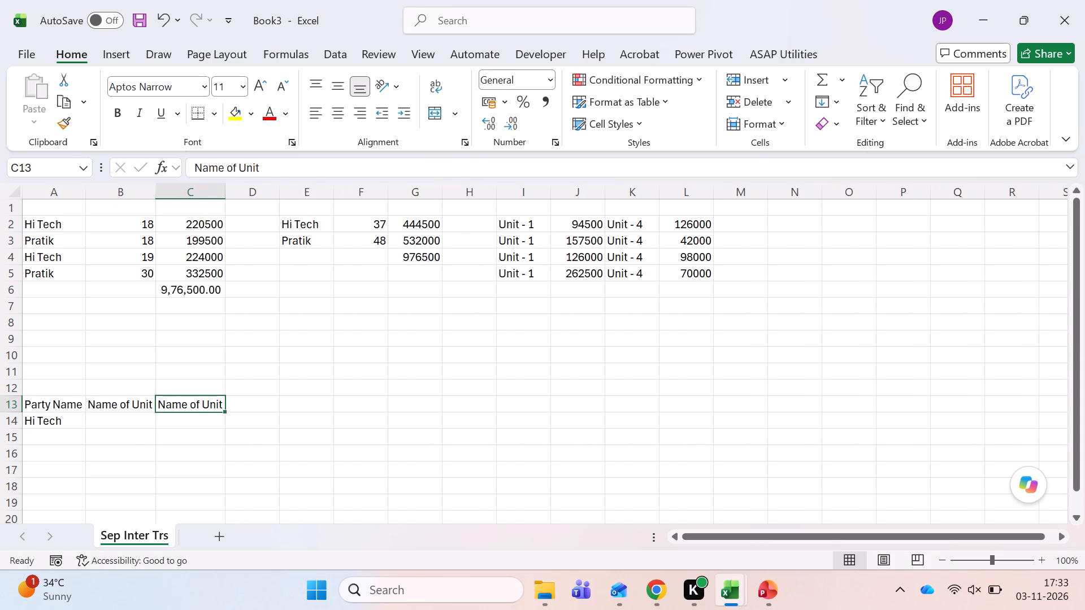
pyautogui.write('Amt')
pyautogui.press('Tab')
# Copy the Name of Unit heading into D13, fit column D's width, and enter the heading Amt in E13.
pyautogui.press('Left')
pyautogui.press('Left')
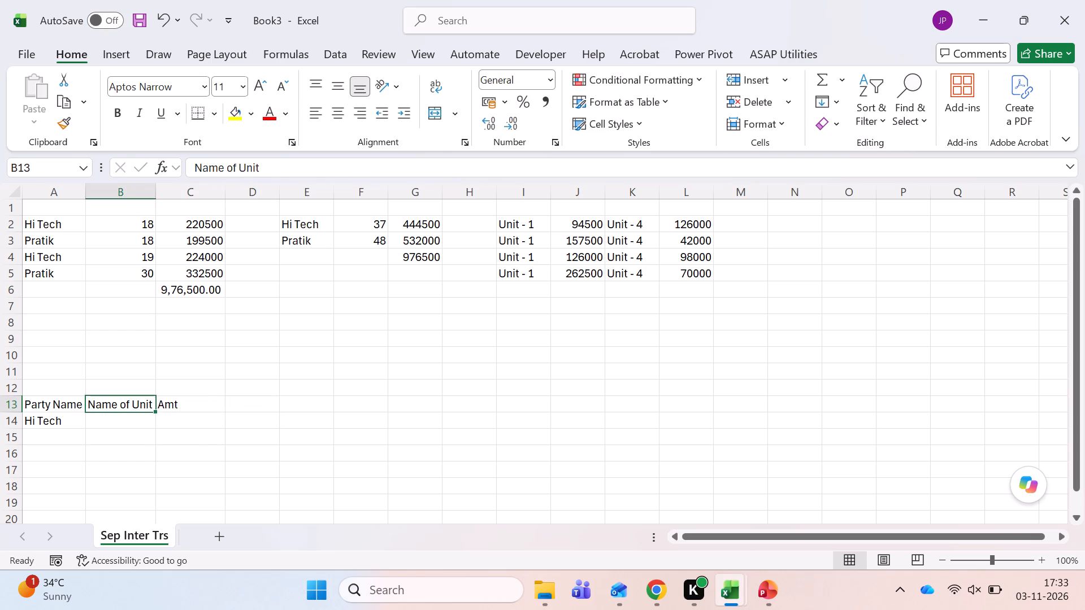
pyautogui.hotkey('ctrl', 'c')
pyautogui.press('Right')
pyautogui.press('Right')
pyautogui.press('Return')
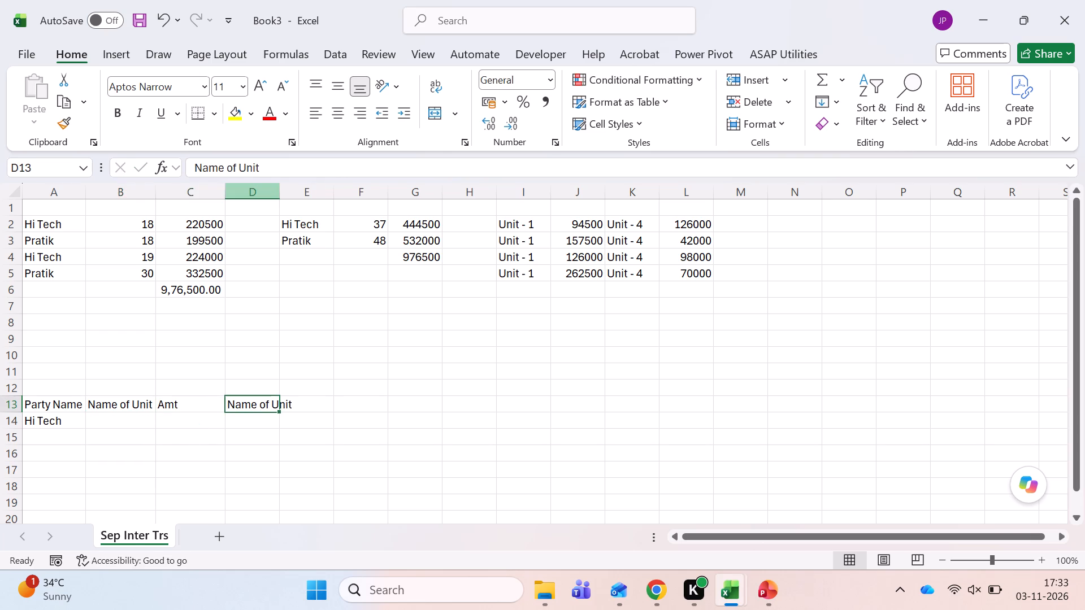
pyautogui.click(278, 200)
pyautogui.doubleClick(278, 189)
pyautogui.press('Right')
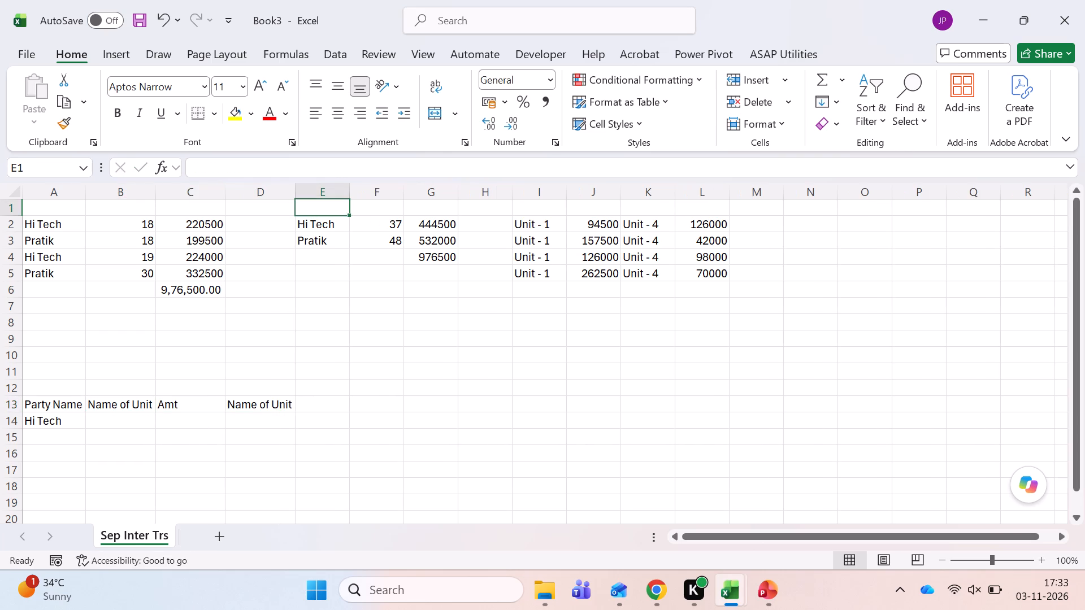
pyautogui.press('Down')
pyautogui.press('Left')
pyautogui.hotkey('ctrl', 'Down')
pyautogui.press('Right')
pyautogui.write('AMt')
pyautogui.press('Return')
# Replace the party name in A14 with Hi Tech Express and autofit the column width to it.
pyautogui.press('Left')
pyautogui.press('Left')
pyautogui.press('Left')
pyautogui.press('Left')
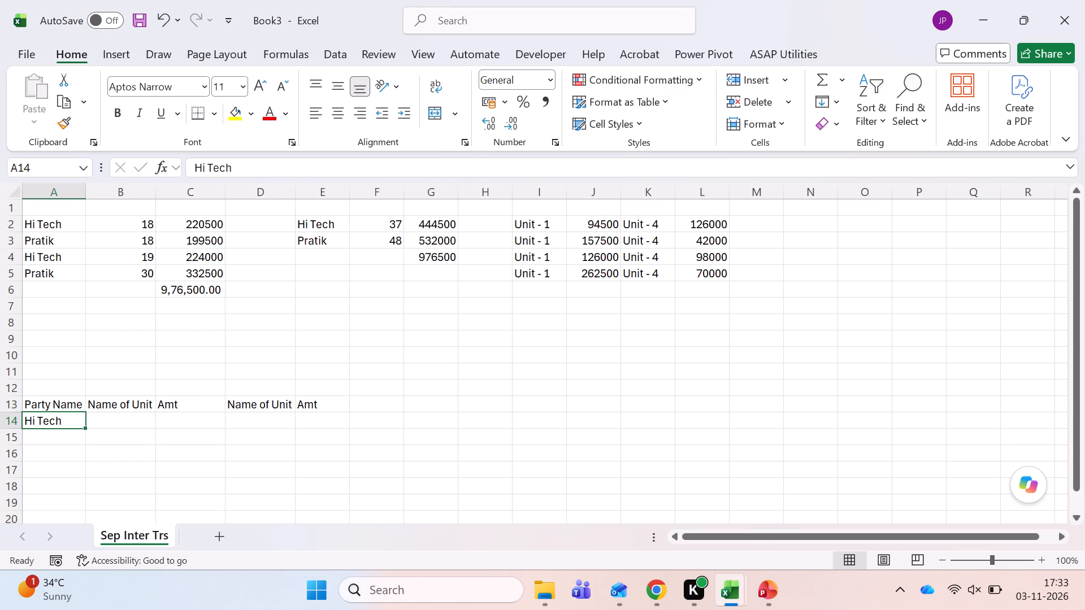
pyautogui.hotkey('alt', 'Tab')
pyautogui.hotkey('alt', 'Tab')
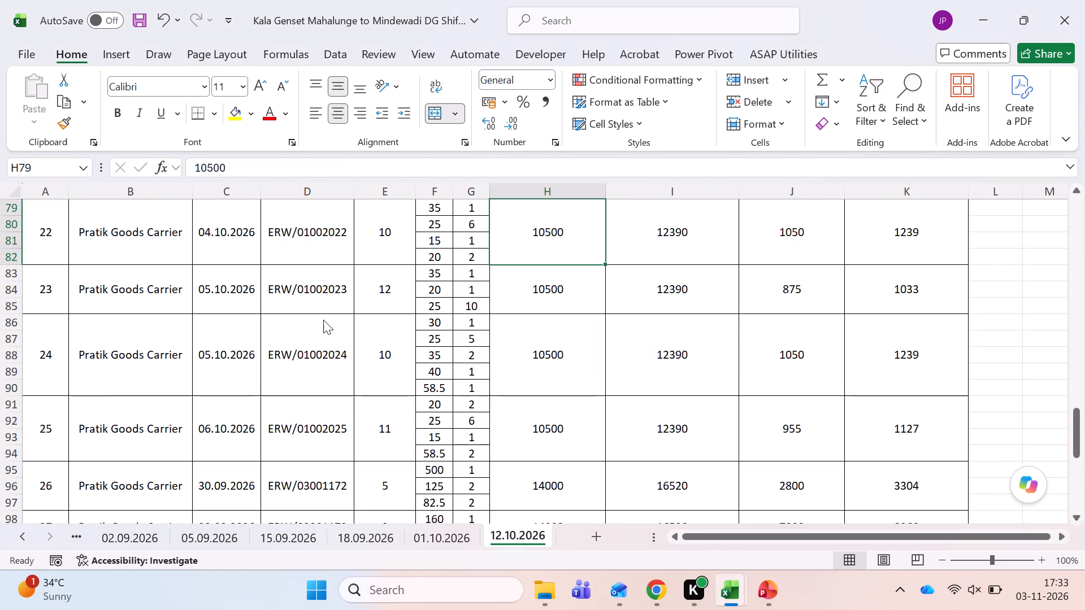
pyautogui.write('Hi Tech Exoress')
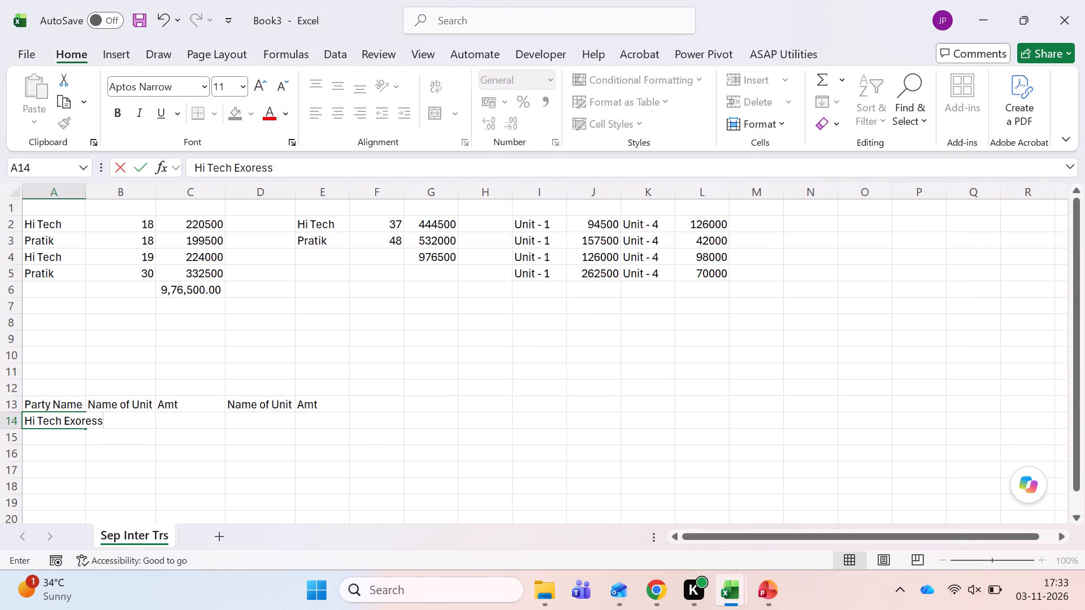
pyautogui.press('BackSpace')
pyautogui.press('BackSpace')
pyautogui.press('BackSpace')
pyautogui.press('BackSpace')
pyautogui.press('BackSpace')
pyautogui.write('press')
pyautogui.press('Return')
pyautogui.press('Up')
pyautogui.hotkey('alt', 'h')
pyautogui.write('oi')
# Enter Unit 1 in B14 and add Hi Tech's two Unit - 1 charges in C14 with =J2+J4.
pyautogui.press('Right')
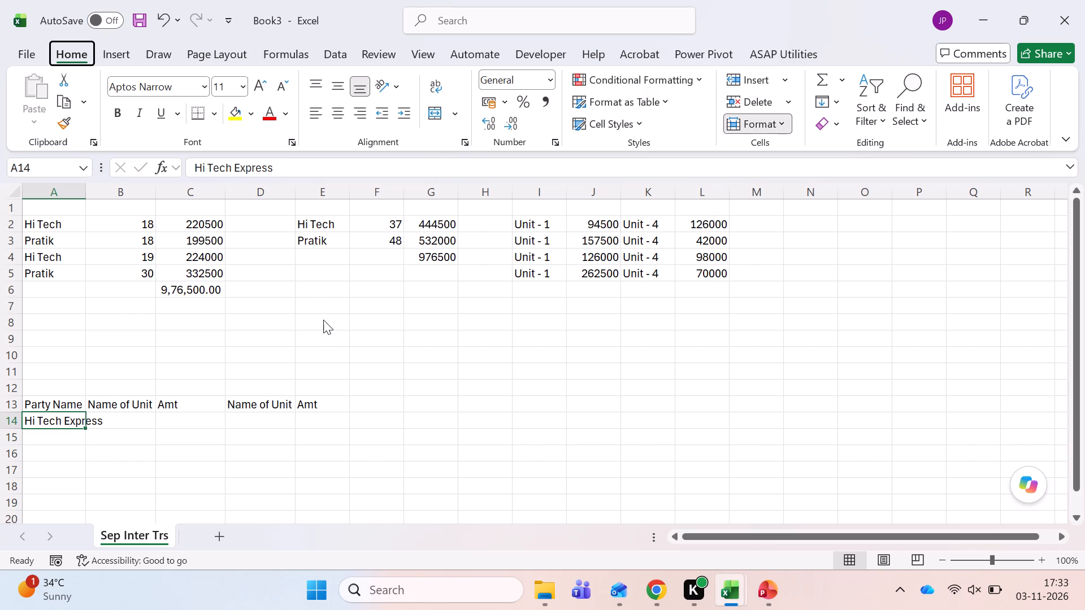
pyautogui.write('Unit 1')
pyautogui.press('Tab')
pyautogui.press('=')
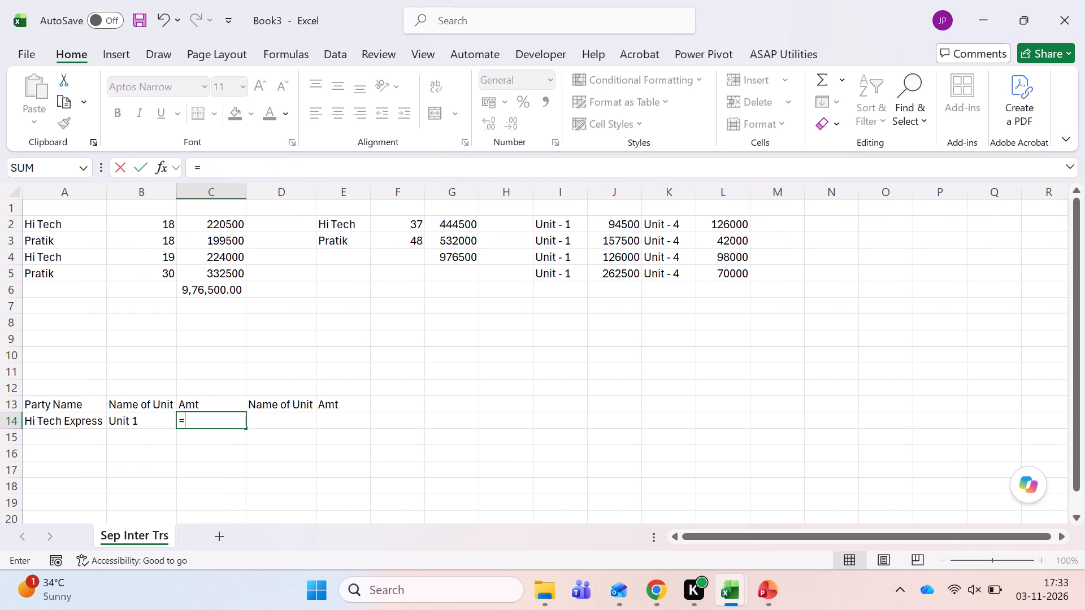
pyautogui.click(613, 224)
pyautogui.hotkey('shift', '+')
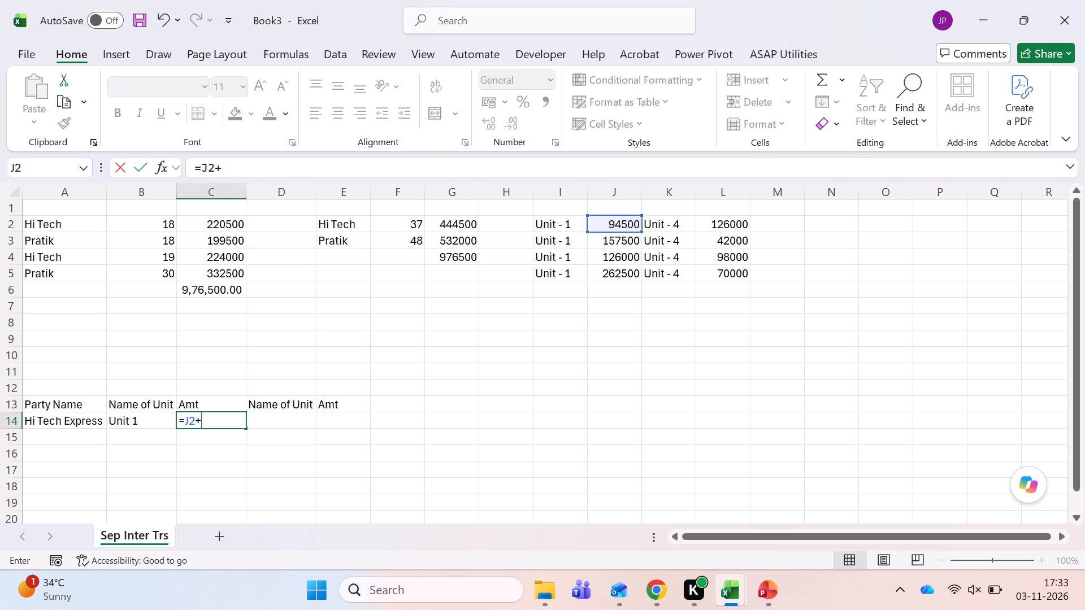
pyautogui.click(610, 260)
pyautogui.press('Return')
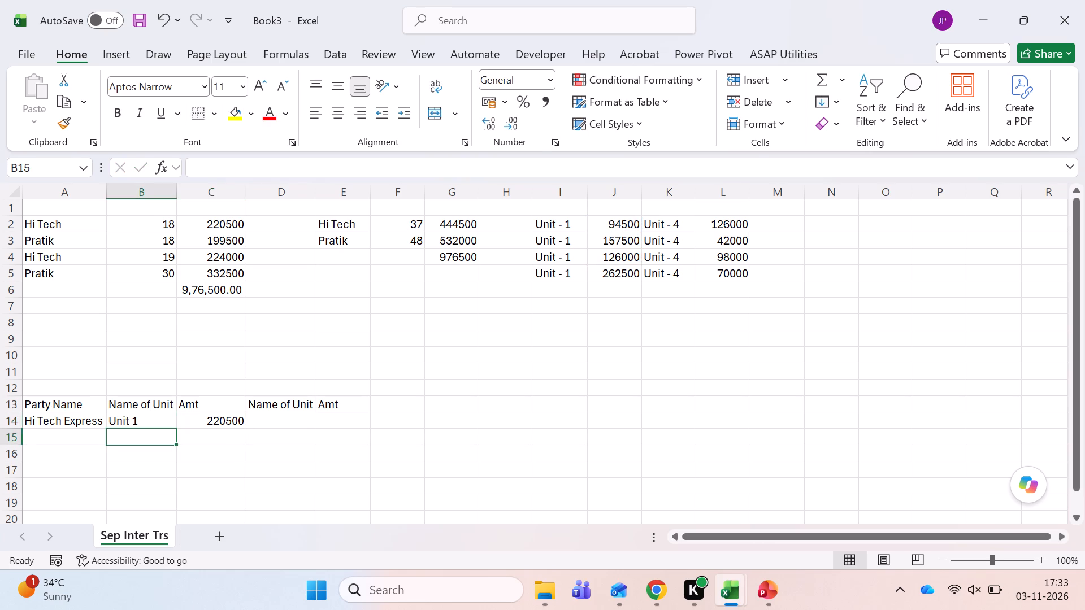
# Enter Unit 4 in D14 and add Hi Tech's two Unit - 4 charges in E14 with =L2+L4.
pyautogui.press('Up')
pyautogui.press('Right')
pyautogui.press('Right')
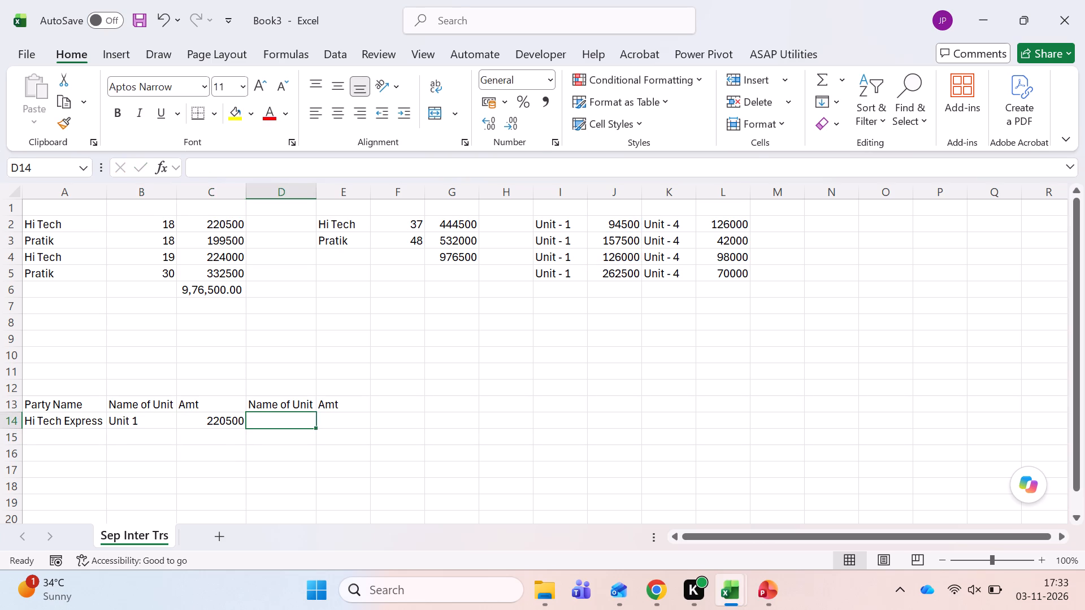
pyautogui.write('Unit 4')
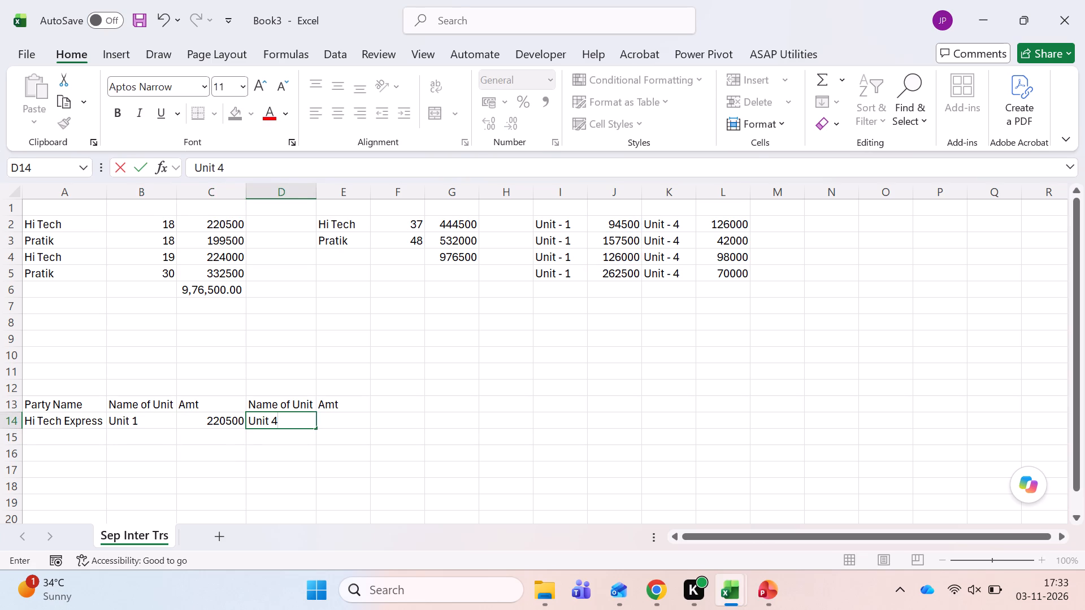
pyautogui.press('Tab')
pyautogui.press('=')
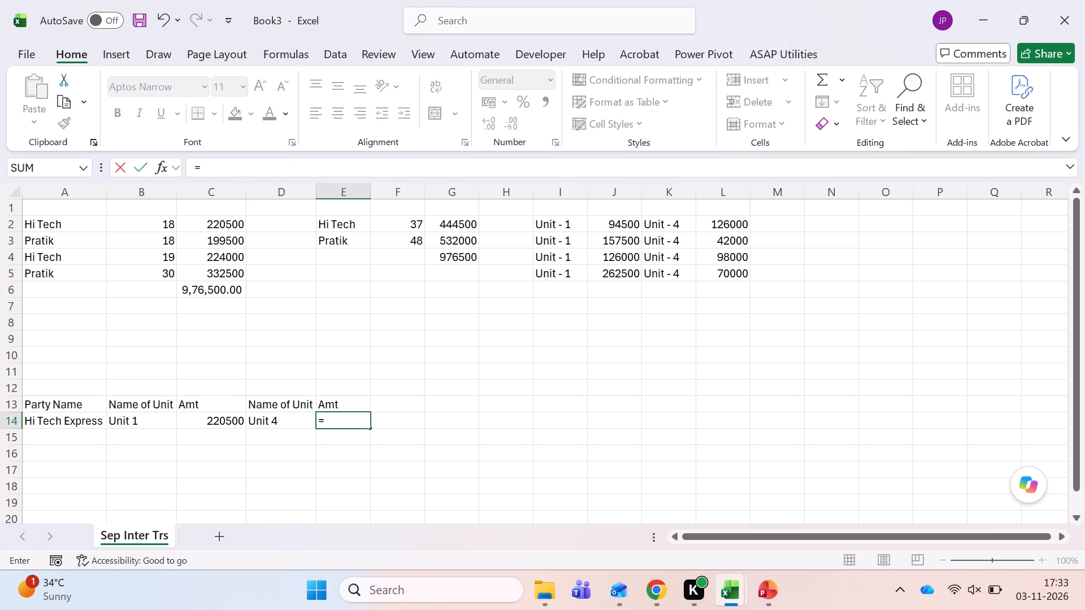
pyautogui.click(728, 220)
pyautogui.hotkey('shift', '+')
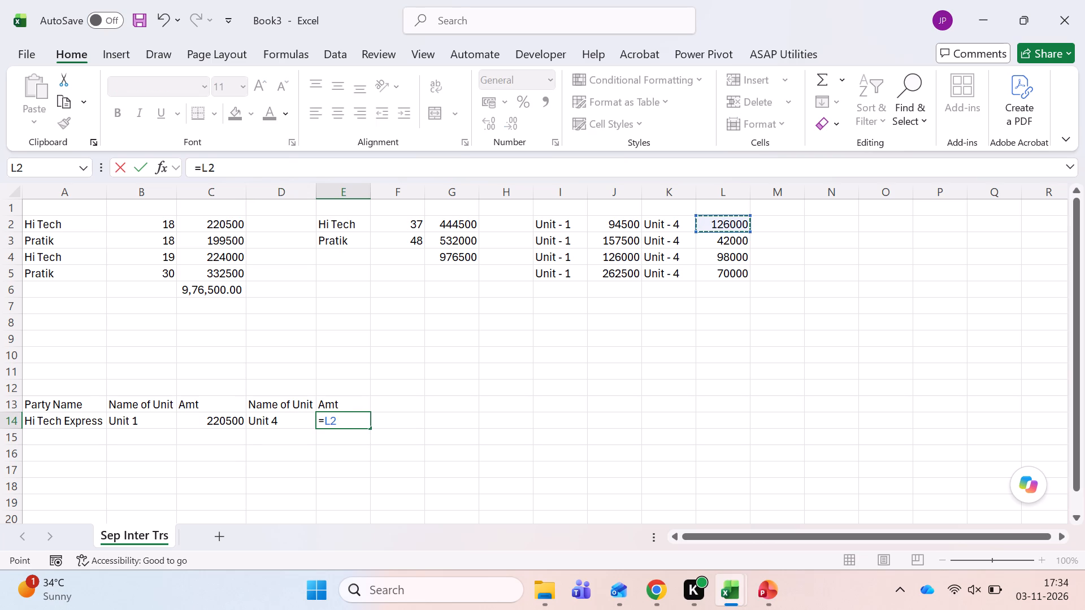
pyautogui.click(728, 259)
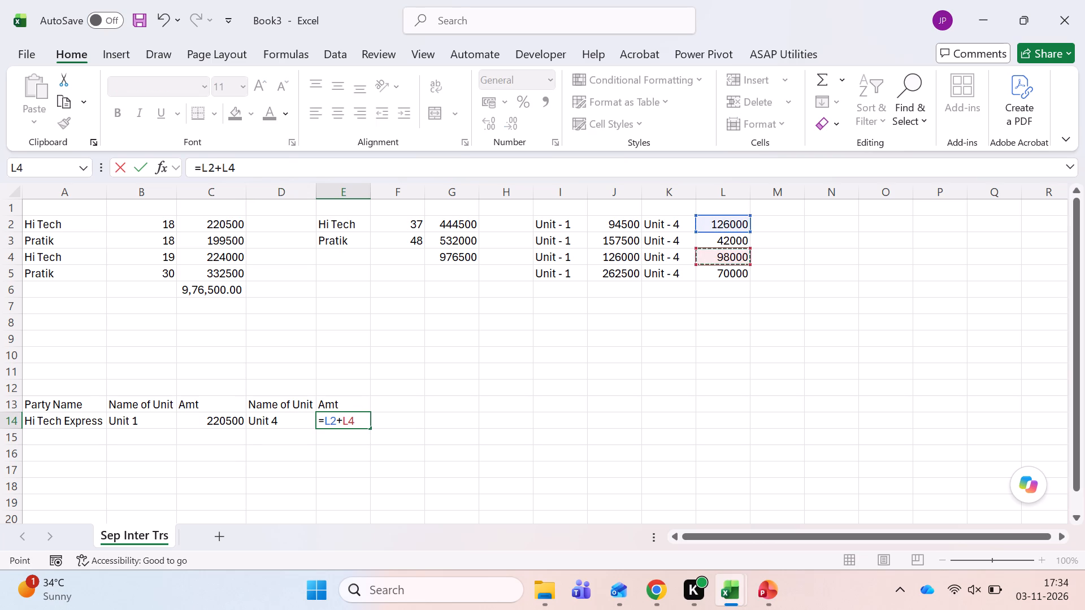
pyautogui.press('Return')
# Enter Pratik Goods Carrier in A15 and fill Unit 1 down from the row above into B15.
pyautogui.hotkey('ctrl', 'Left')
pyautogui.write('Pratik Goods Carrer')
pyautogui.press('BackSpace')
pyautogui.press('BackSpace')
pyautogui.write('ier')
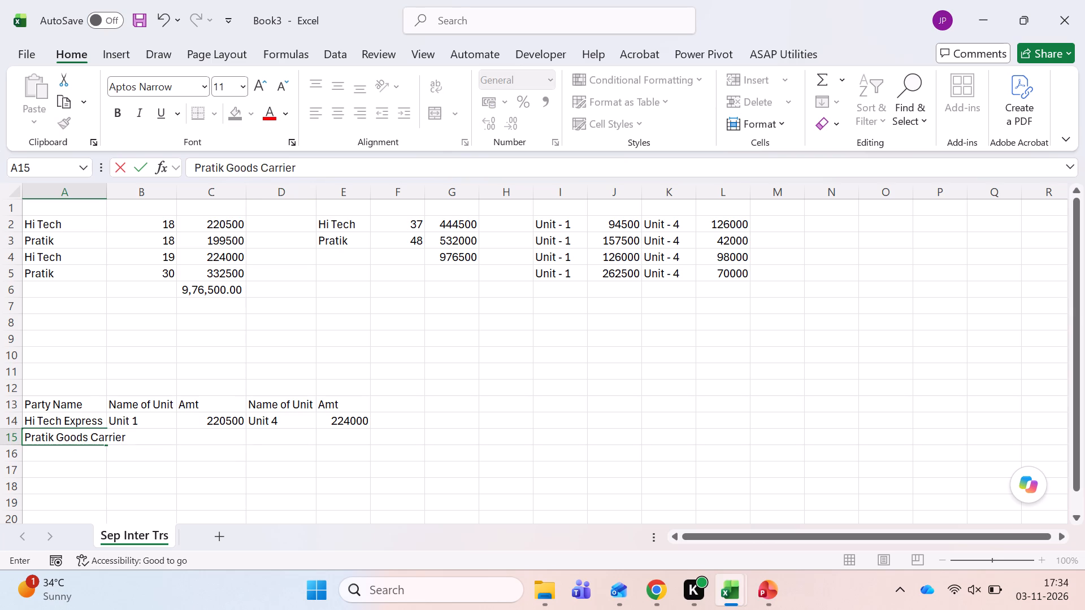
pyautogui.press('Tab')
pyautogui.hotkey('ctrl', 'd')
# Add Pratik's two Unit - 1 charges in C15 with =J3+J5.
pyautogui.press('Tab')
pyautogui.press('=')
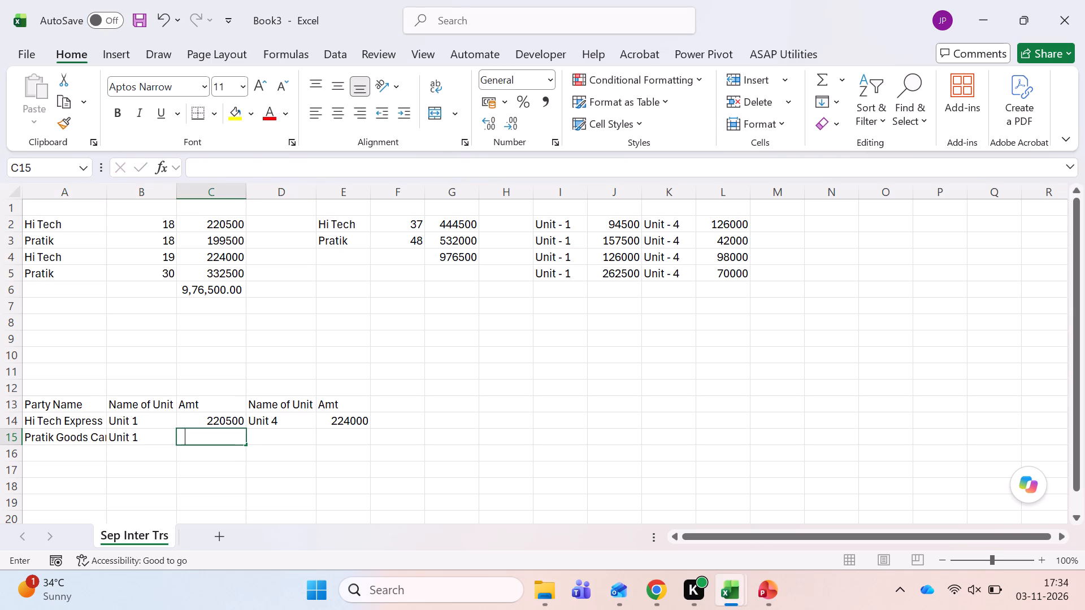
pyautogui.click(622, 239)
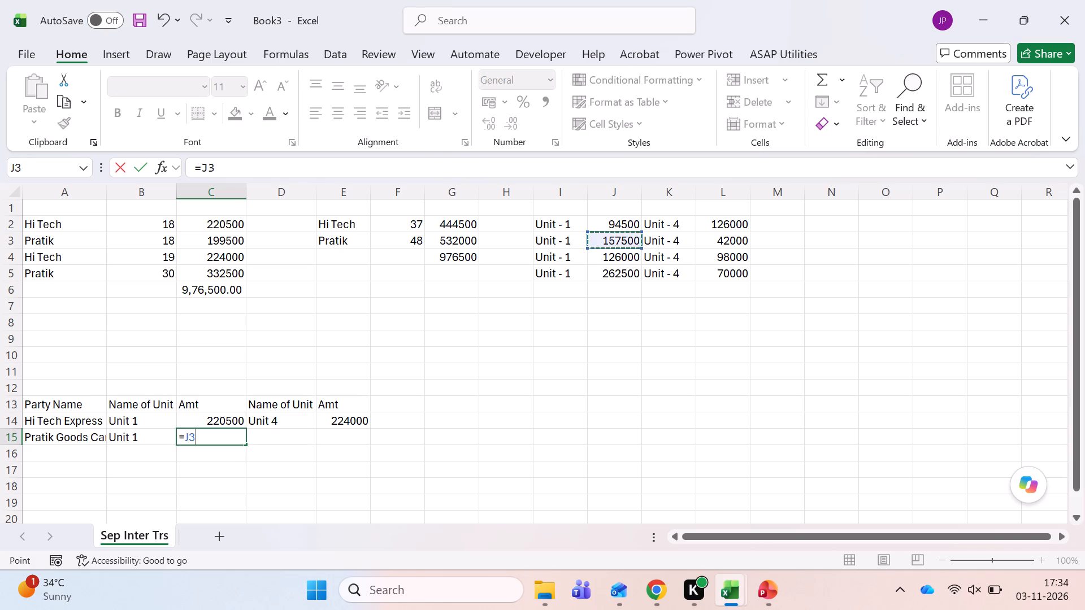
pyautogui.hotkey('shift', '+')
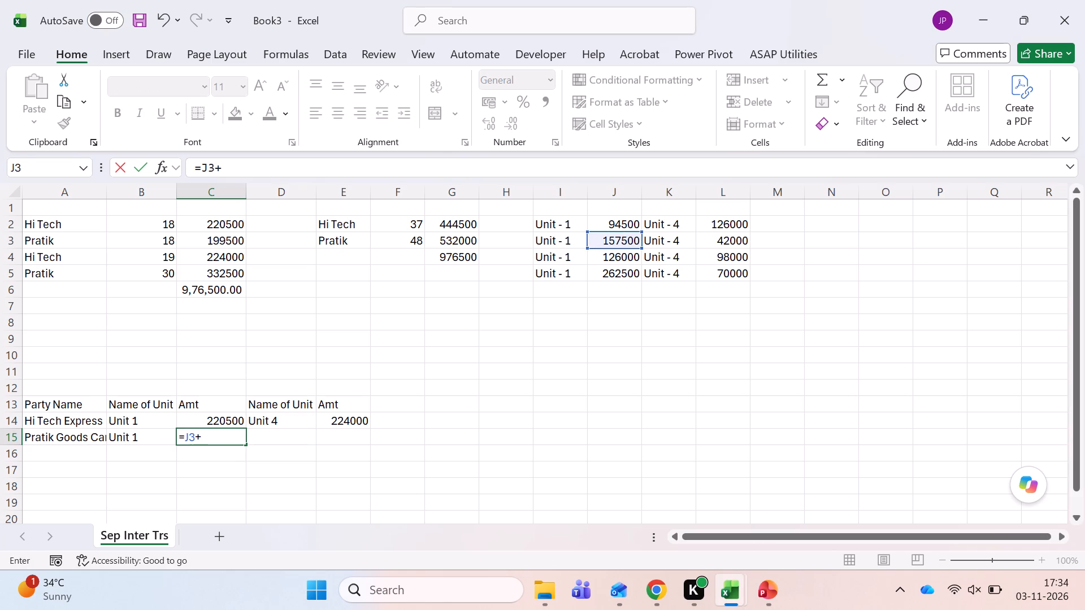
pyautogui.click(620, 269)
pyautogui.press('Return')
# Fill Unit 4 down into D15 and add Pratik's two Unit - 4 charges in E15 with =L3+L5.
pyautogui.press('Up')
pyautogui.press('Right')
pyautogui.press('Right')
pyautogui.press('Right')
pyautogui.hotkey('ctrl', 'd')
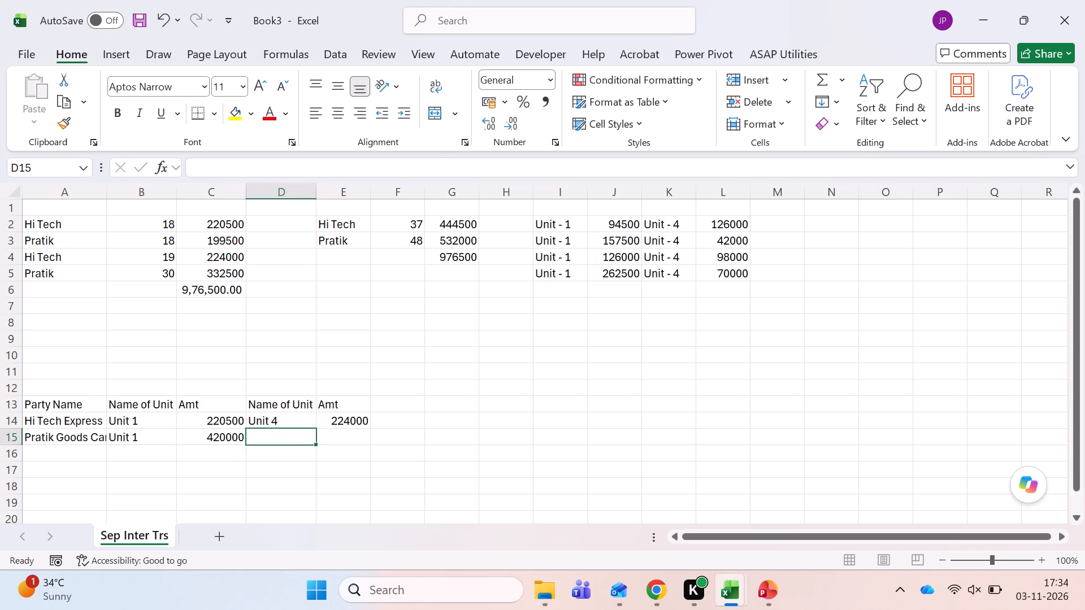
pyautogui.press('Tab')
pyautogui.press('=')
pyautogui.click(726, 252)
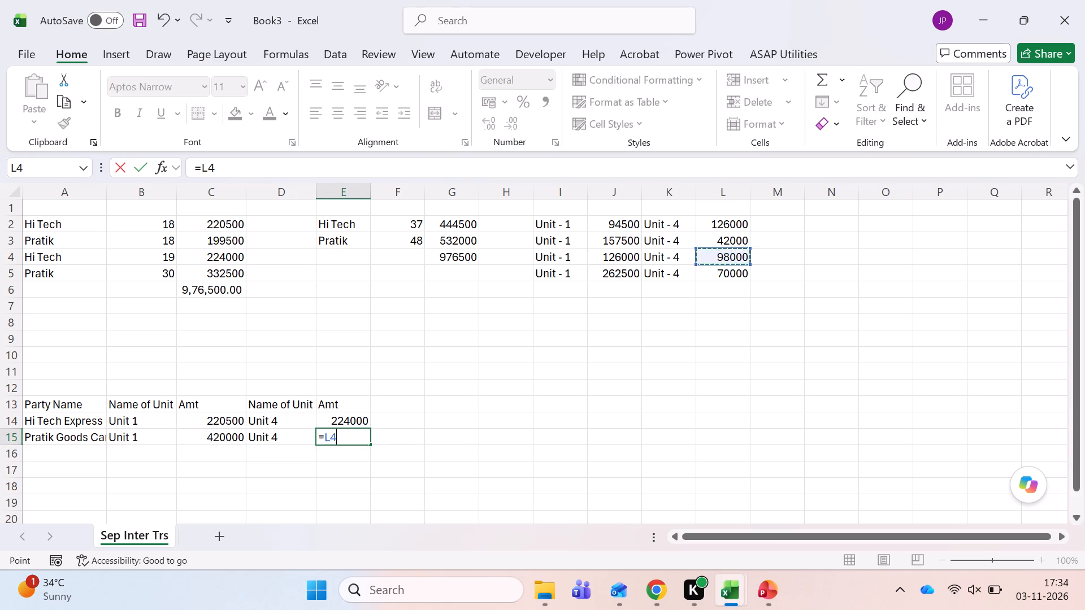
pyautogui.click(721, 237)
pyautogui.hotkey('shift', '+')
pyautogui.click(726, 276)
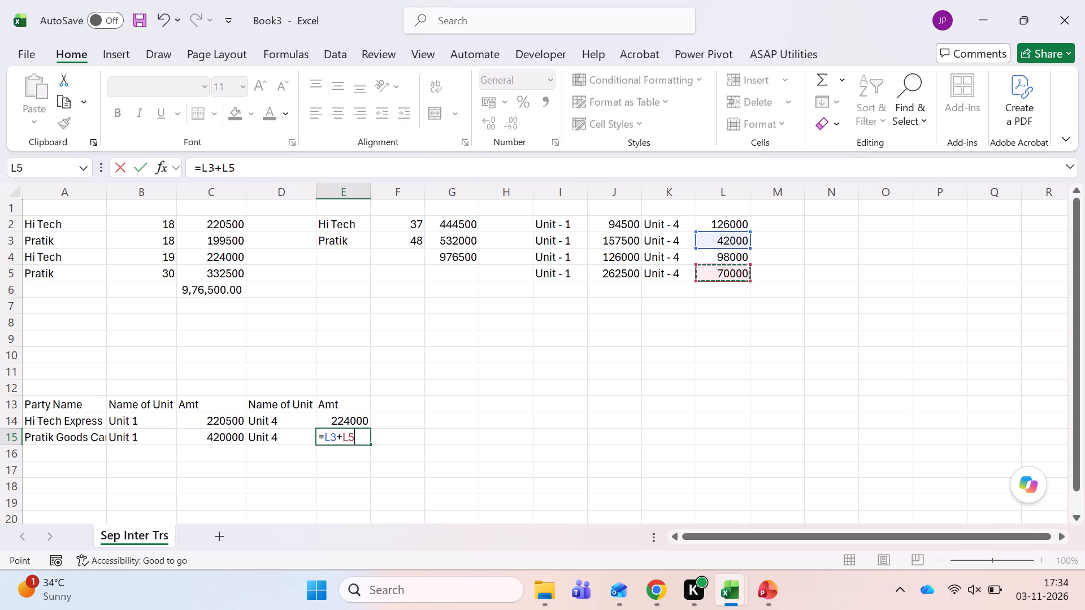
pyautogui.press('Return')
# Replace the formulas in the summary table A13:E15 with their values by pasting it over itself as values.
pyautogui.press('Up')
pyautogui.press('Up')
pyautogui.press('Up')
pyautogui.hotkey('ctrl', 'Left')
pyautogui.hotkey('ctrl', 'Left')
pyautogui.hotkey('shift', 'Right')
pyautogui.hotkey('shift', 'Right')
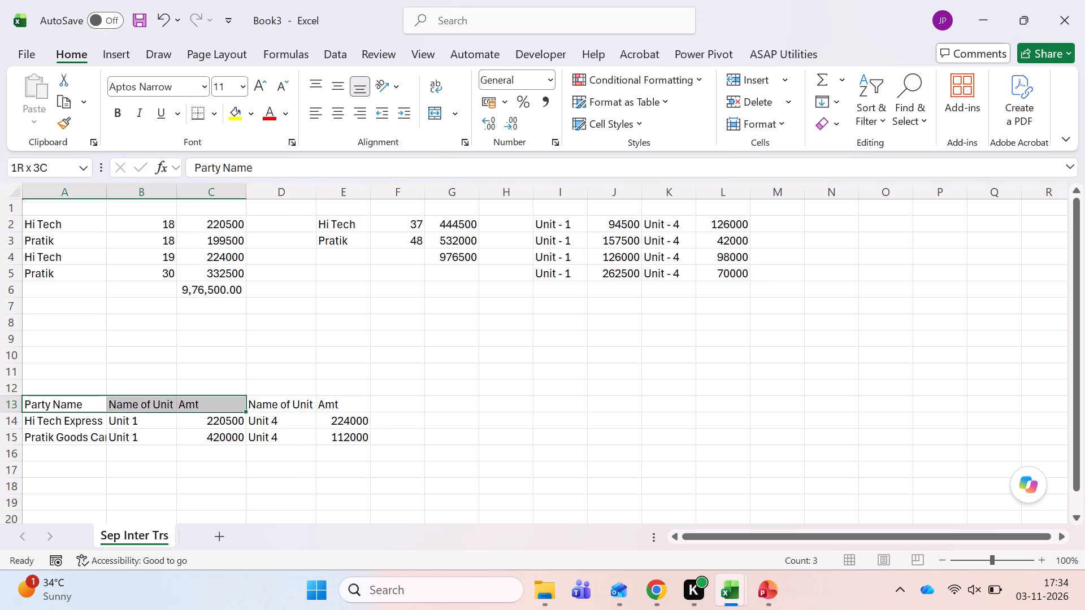
pyautogui.hotkey('shift', 'Right')
pyautogui.hotkey('shift', 'Right')
pyautogui.hotkey('shift', 'Down')
pyautogui.hotkey('shift', 'Down')
pyautogui.hotkey('ctrl', 'c')
pyautogui.hotkey('alt', 'e')
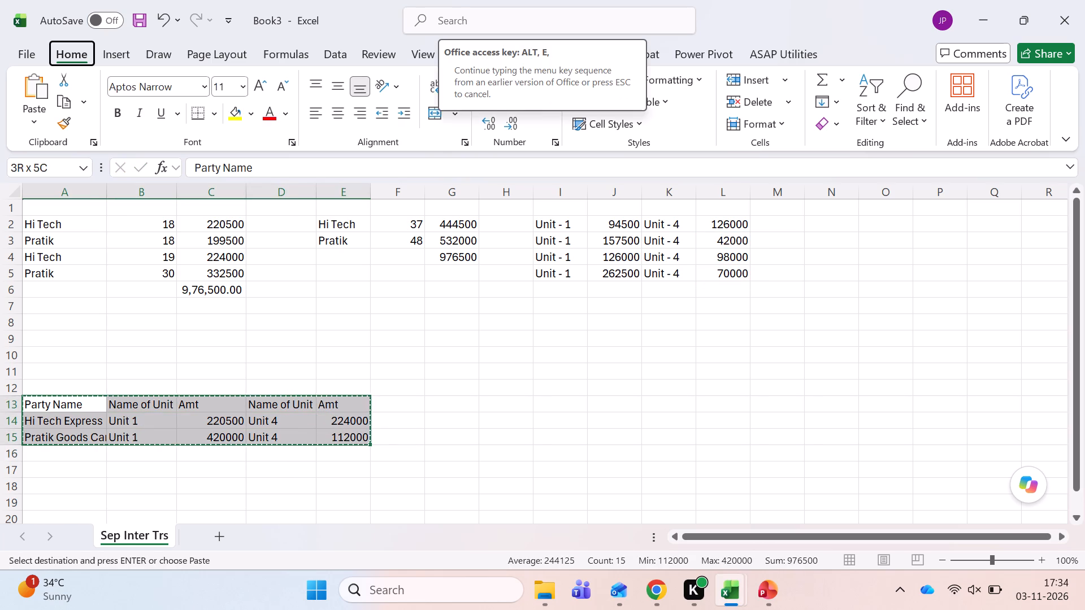
pyautogui.write('sv')
pyautogui.press('Return')
pyautogui.press('Escape')
# Delete rows 2 to 12 holding the working figures above the summary table.
pyautogui.hotkey('ctrl', 'Up')
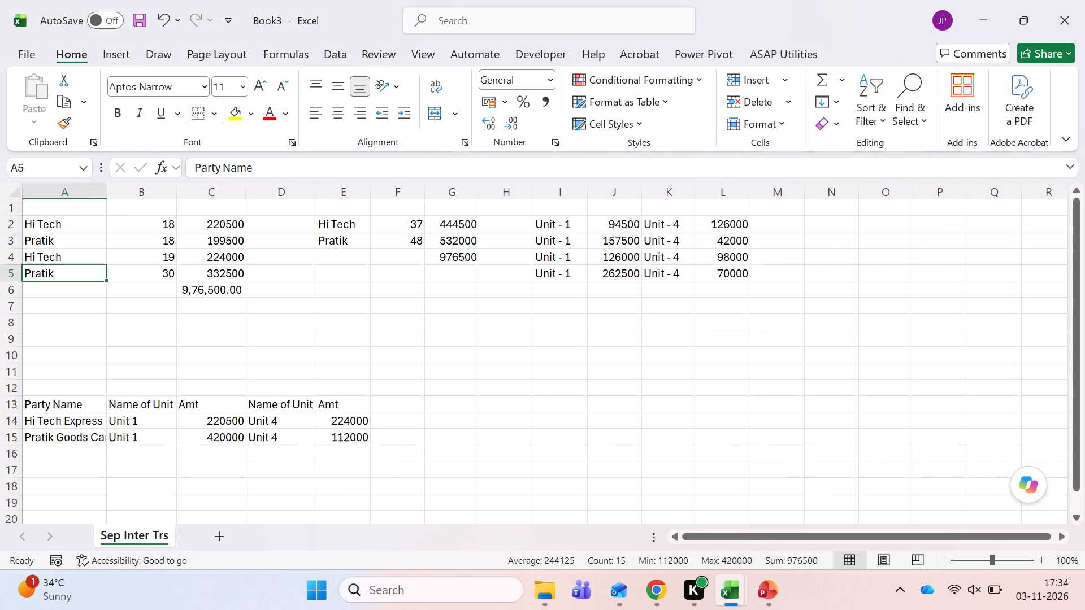
pyautogui.hotkey('ctrl', 'Up')
pyautogui.hotkey('shift', 'space')
pyautogui.hotkey('shift', 'Down')
pyautogui.hotkey('shift', 'Down')
pyautogui.hotkey('shift', 'Down')
pyautogui.hotkey('shift', 'Down')
pyautogui.hotkey('shift', 'Down')
pyautogui.hotkey('shift', 'Down')
pyautogui.hotkey('shift', 'Down')
pyautogui.hotkey('shift', 'Down')
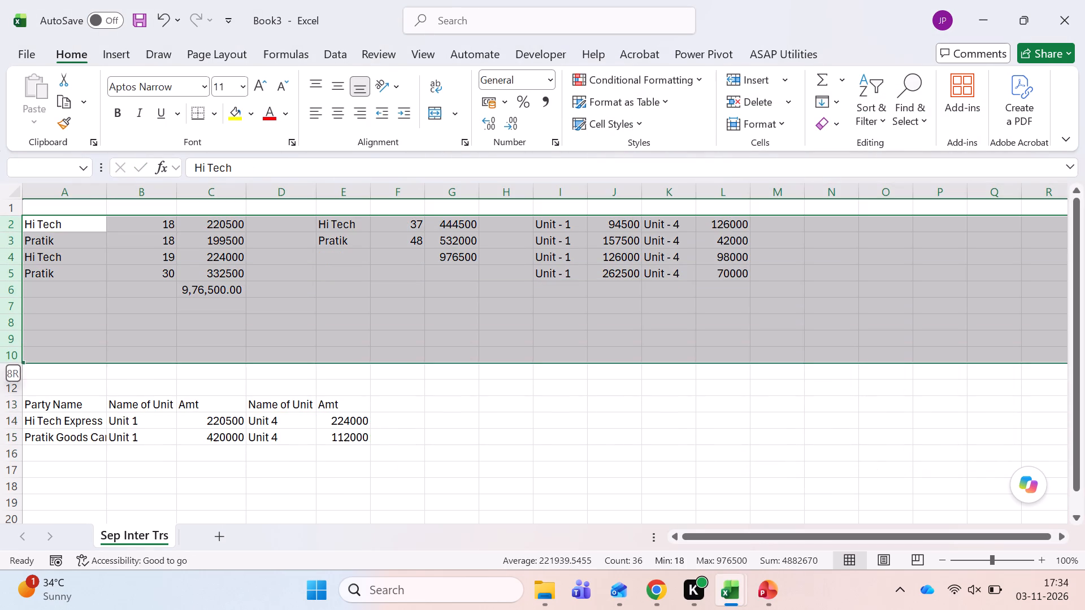
pyautogui.hotkey('shift', 'Down')
pyautogui.hotkey('shift', 'Down')
pyautogui.hotkey('ctrl', '-')
pyautogui.press('Down')
pyautogui.press('Up')
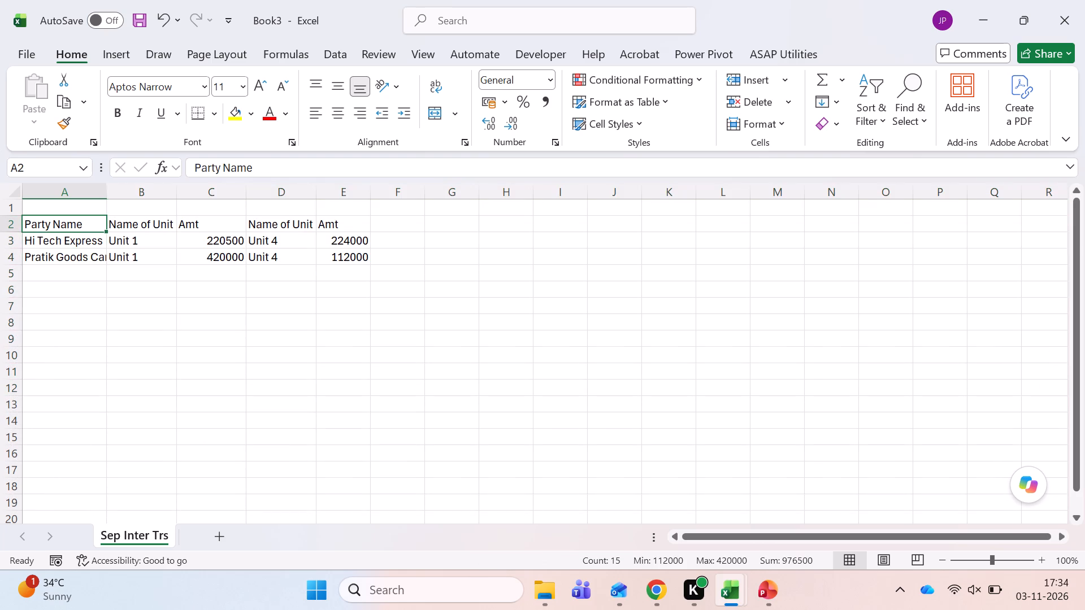
# Apply all borders to the summary table A2:E4.
pyautogui.hotkey('shift', 'Right')
pyautogui.hotkey('shift', 'Right')
pyautogui.hotkey('shift', 'Right')
pyautogui.hotkey('shift', 'Right')
pyautogui.hotkey('shift', 'Down')
pyautogui.hotkey('shift', 'Down')
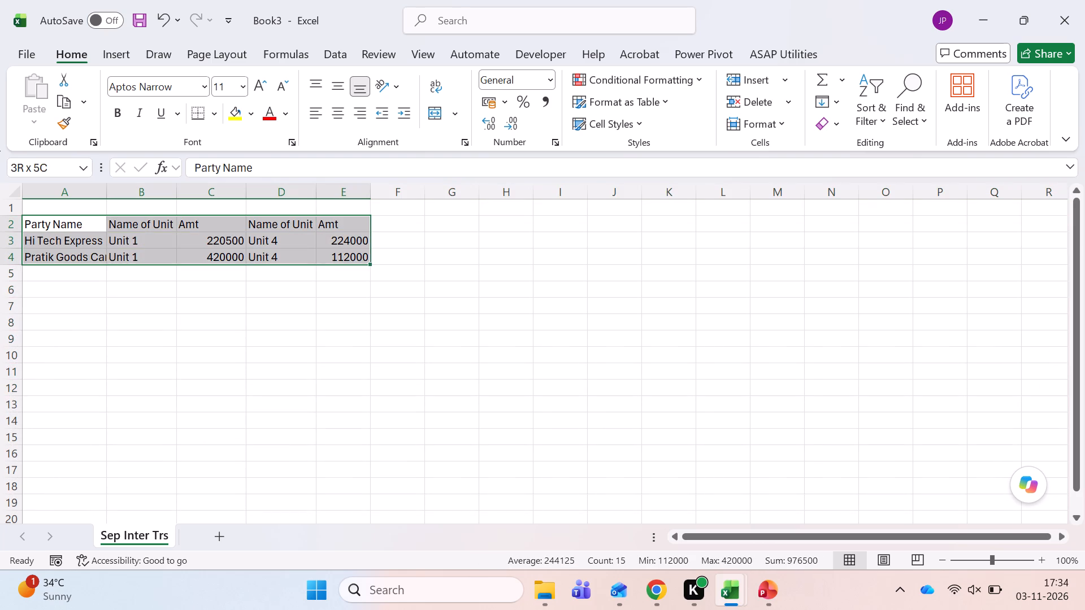
pyautogui.hotkey('alt', 'h')
pyautogui.hotkey('alt', 'b')
pyautogui.press('a')
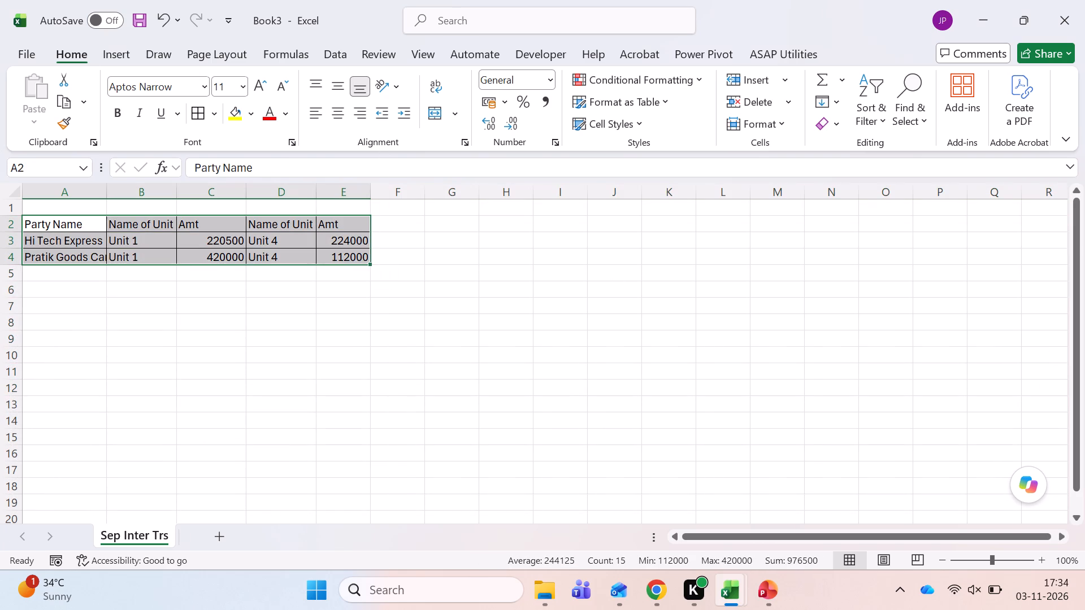
# Make the header row A2:E2 bold.
pyautogui.click(75, 219)
pyautogui.hotkey('ctrl', 'shift', 'Right')
pyautogui.hotkey('ctrl', 'b')
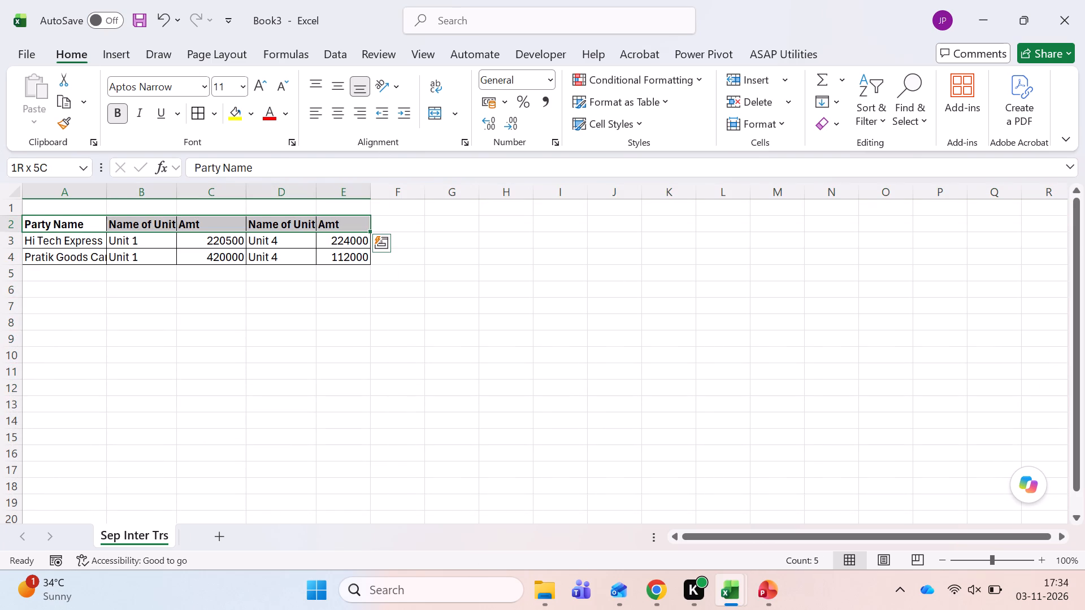
# Autofit the widths of columns B, C, D and E to their contents.
pyautogui.doubleClick(181, 195)
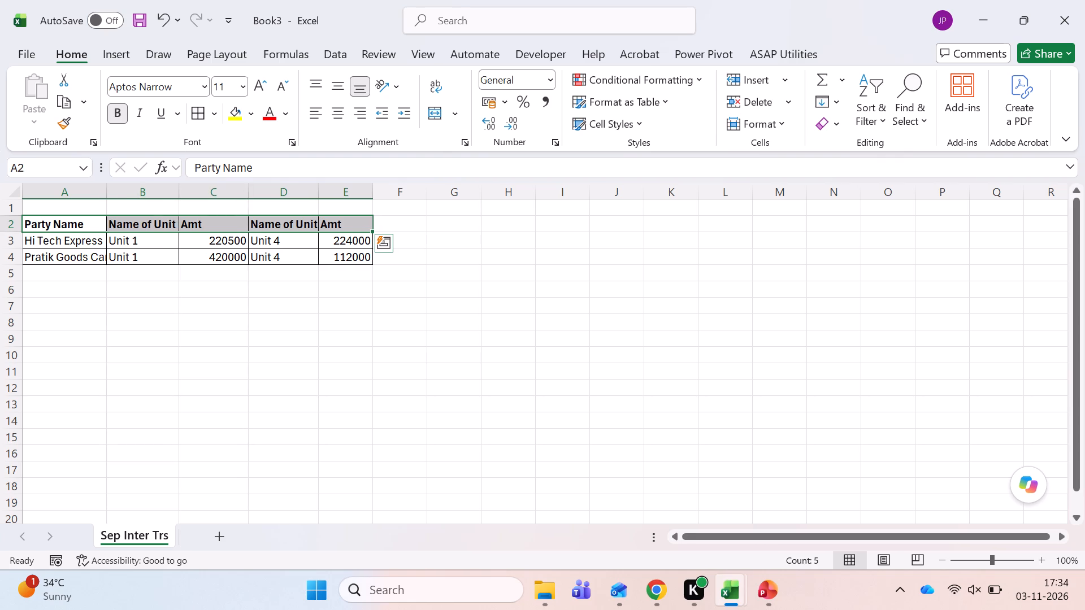
pyautogui.doubleClick(247, 193)
pyautogui.doubleClick(298, 193)
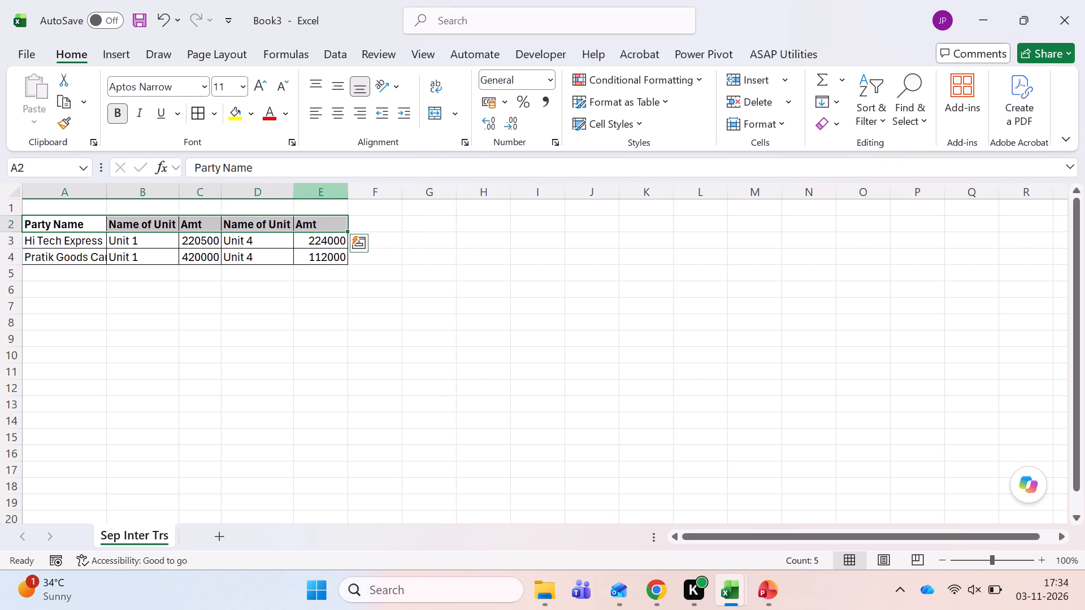
pyautogui.doubleClick(348, 188)
pyautogui.click(368, 291)
# Insert a column before the Unit 1 Amt column and enter the header Qty in C2.
pyautogui.click(151, 212)
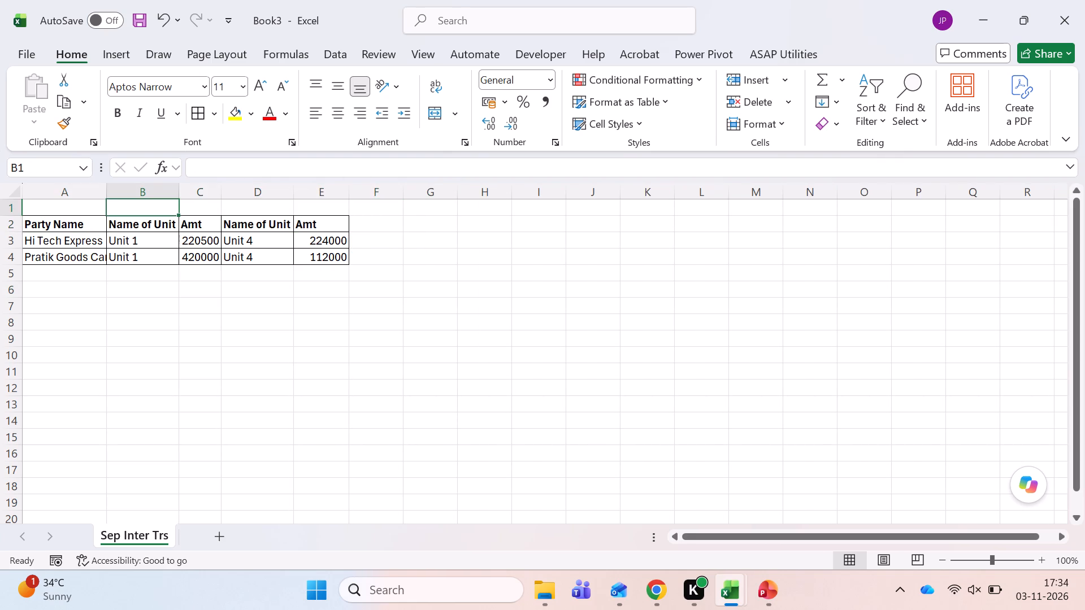
pyautogui.rightClick(210, 194)
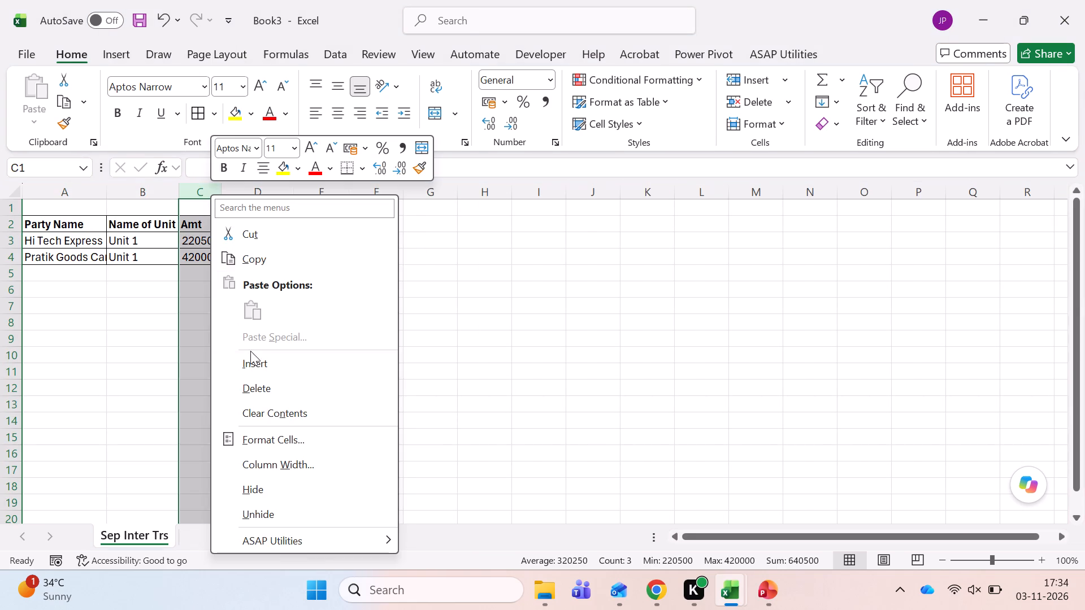
pyautogui.click(257, 367)
pyautogui.click(193, 227)
pyautogui.write('Qty')
pyautogui.press('Return')
# Insert a column before the second Name of Unit column and enter the header Qty in E2.
pyautogui.rightClick(318, 189)
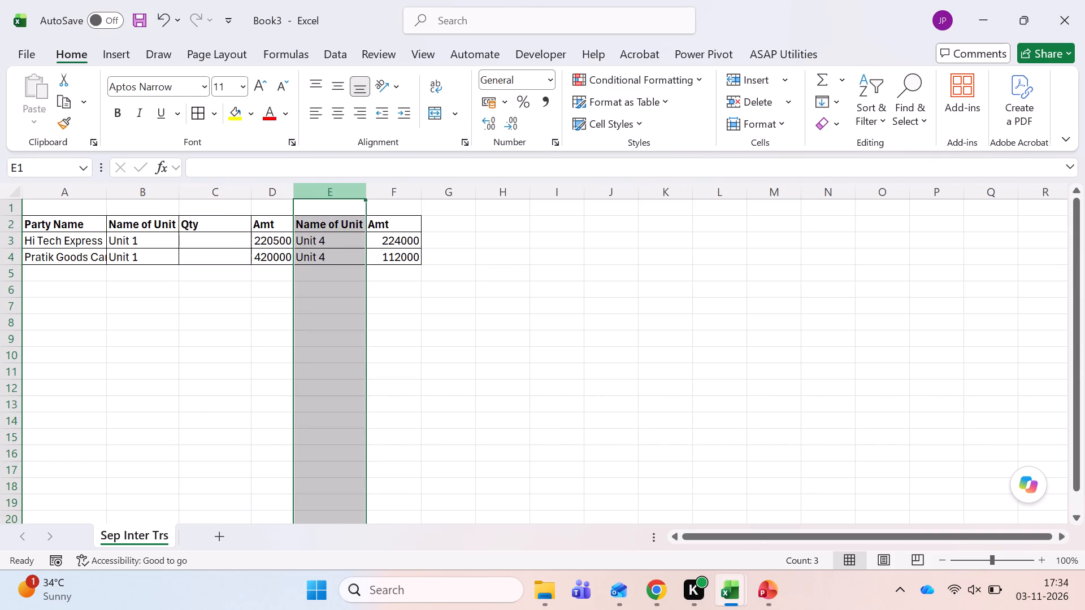
pyautogui.click(372, 356)
pyautogui.click(322, 222)
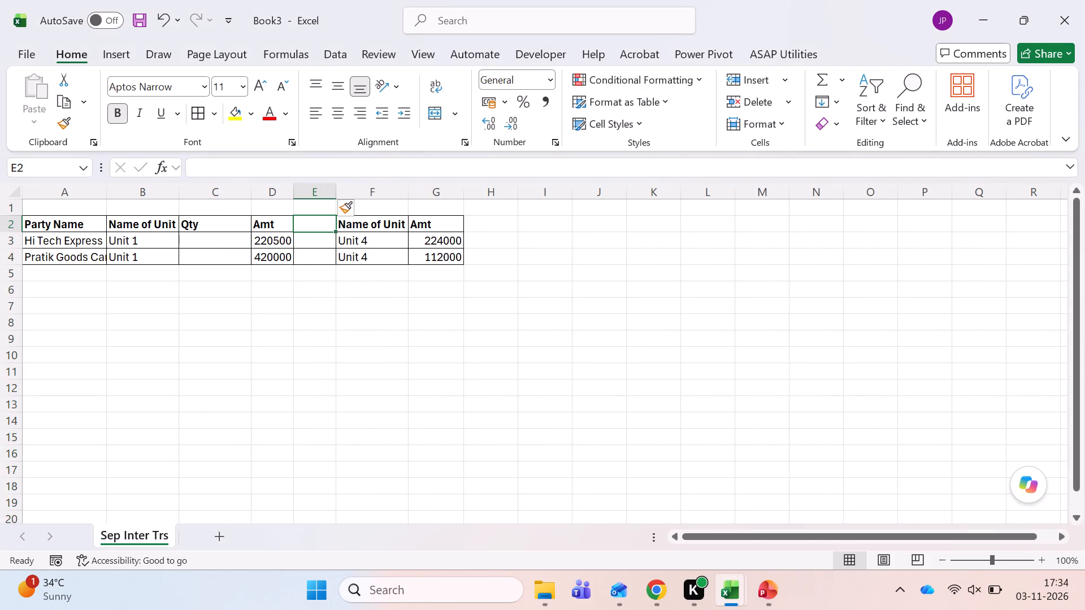
pyautogui.write('Qty')
pyautogui.press('Return')
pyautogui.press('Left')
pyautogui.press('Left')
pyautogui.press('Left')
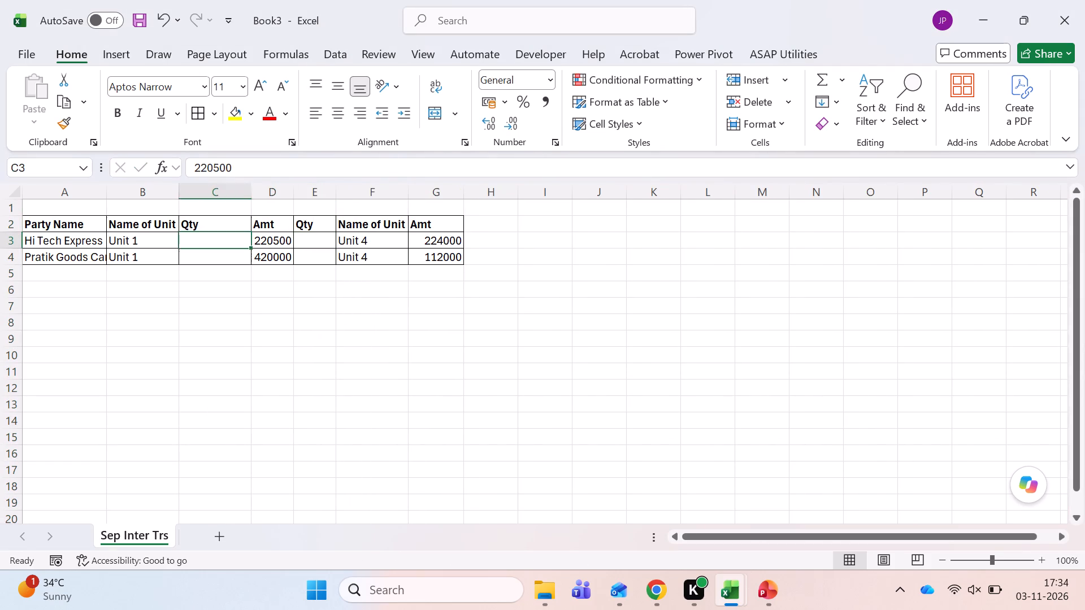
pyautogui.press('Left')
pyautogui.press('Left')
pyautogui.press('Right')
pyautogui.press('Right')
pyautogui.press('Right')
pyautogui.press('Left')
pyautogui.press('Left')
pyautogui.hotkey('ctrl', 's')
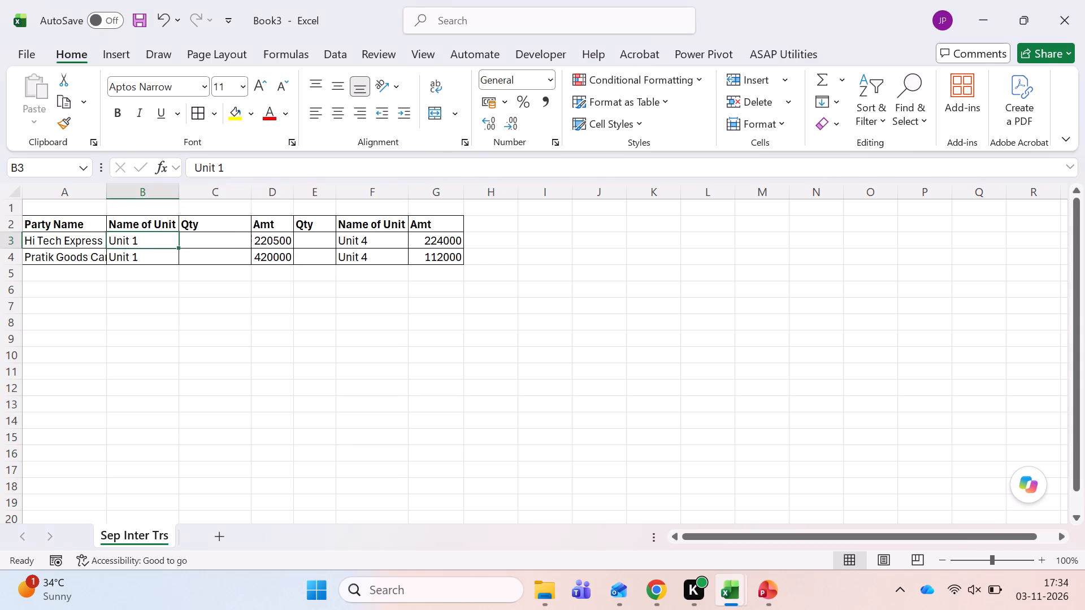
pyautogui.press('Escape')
# Autofit column A to the full party names.
pyautogui.doubleClick(108, 188)
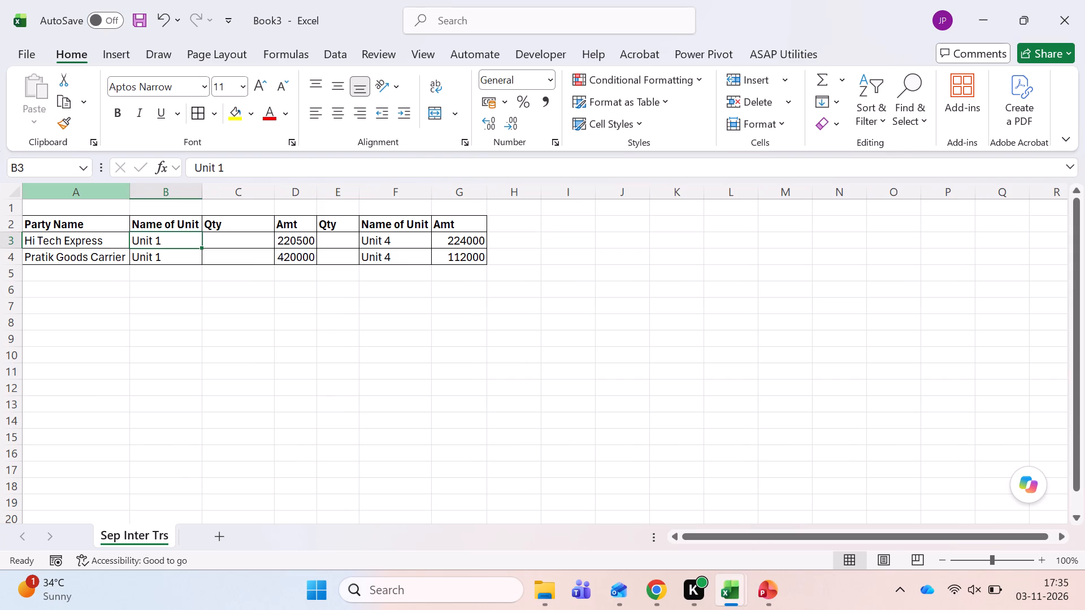
# Total the Unit 1 amounts in D5 with =SUM(D3:D4) and the Unit 4 amounts in G5 with =SUM(G3:G4).
pyautogui.press('Right')
pyautogui.press('Down')
pyautogui.press('Right')
pyautogui.press('Down')
pyautogui.hotkey('alt', '=')
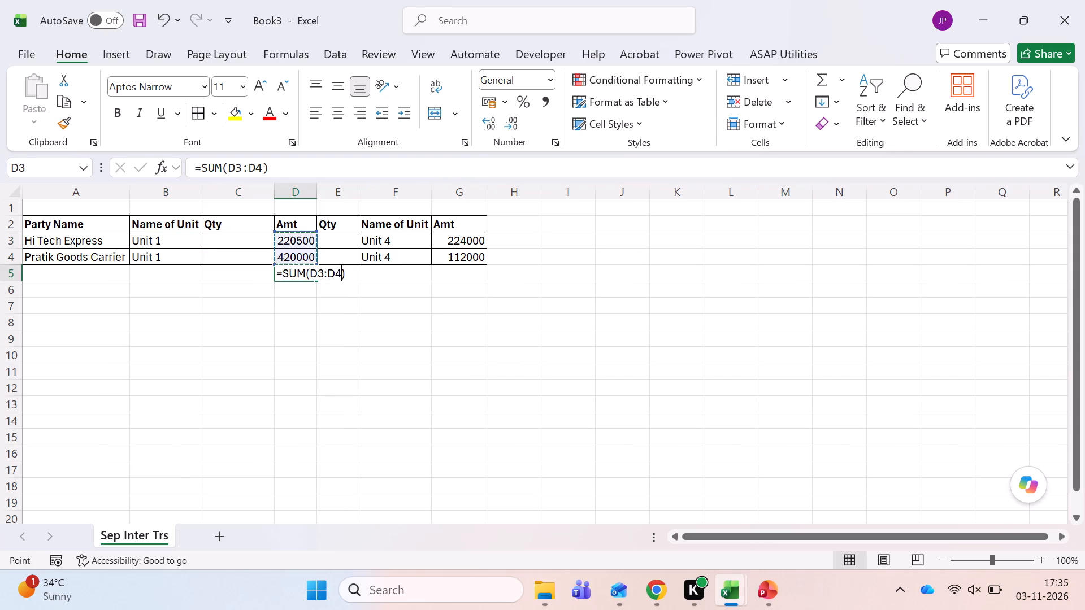
pyautogui.press('Tab')
pyautogui.press('Right')
pyautogui.press('Right')
pyautogui.hotkey('alt', '=')
pyautogui.press('Tab')
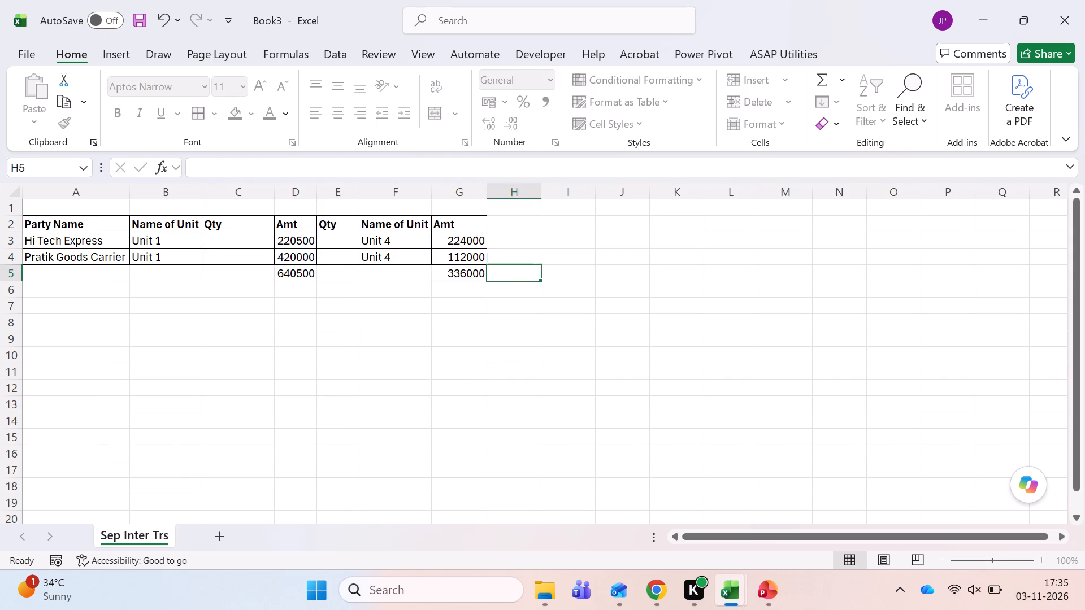
# Apply the comma number style to the Unit 1 amounts and total in D3:D5.
pyautogui.press('Left')
pyautogui.hotkey('shift', 'Left')
pyautogui.hotkey('shift', 'Left')
pyautogui.hotkey('shift', 'Left')
pyautogui.press('Right')
pyautogui.press('Left')
pyautogui.press('Left')
pyautogui.press('Left')
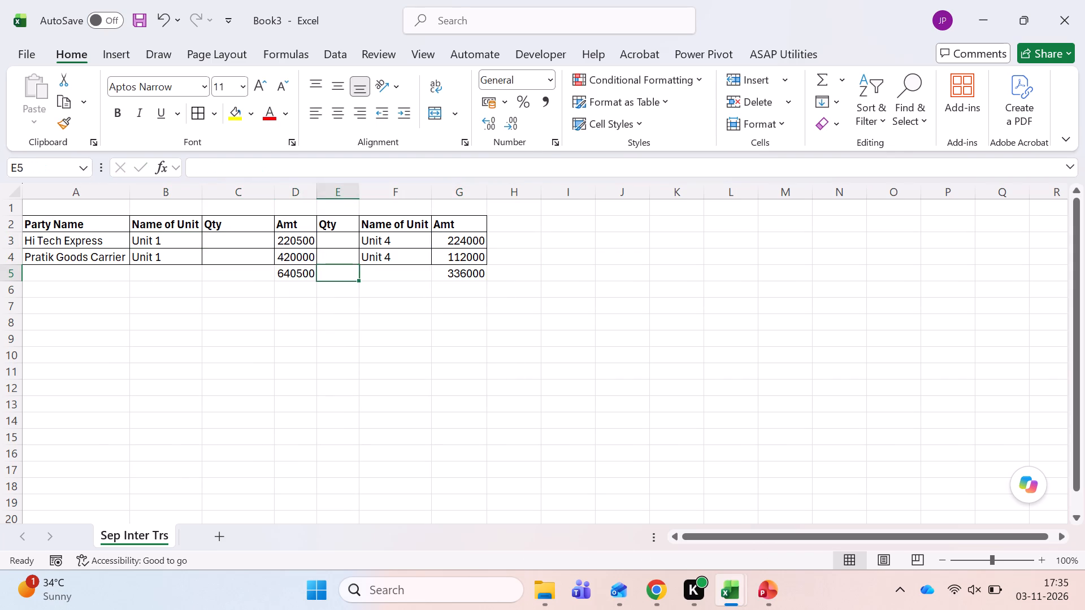
pyautogui.press('Left')
pyautogui.press('Up')
pyautogui.press('Up')
pyautogui.hotkey('shift', 'Down')
pyautogui.hotkey('shift', 'Down')
pyautogui.hotkey('alt', 'h')
pyautogui.press('k')
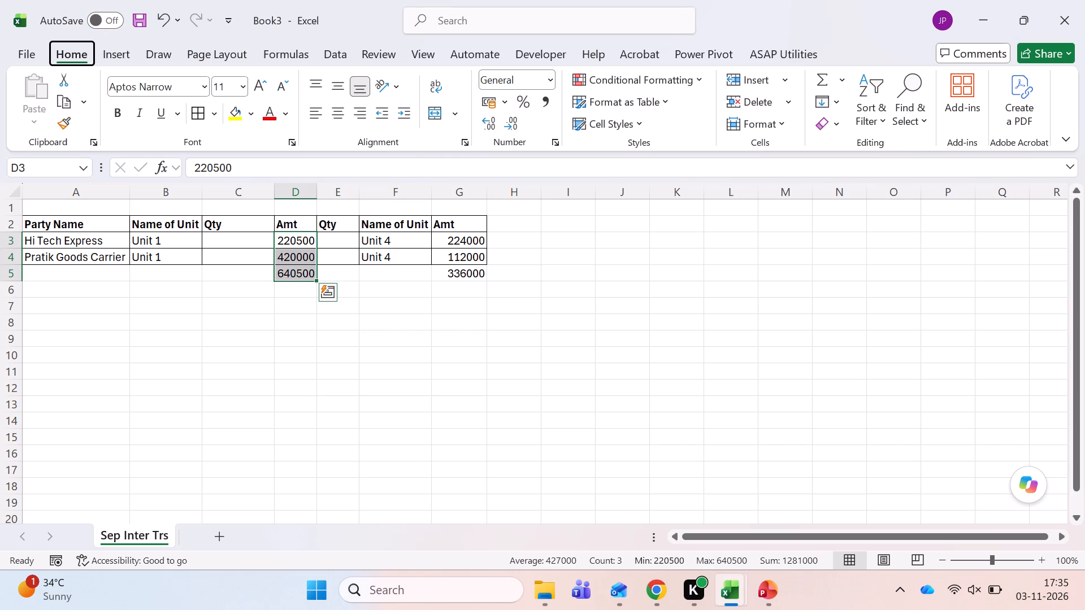
# Apply the comma number style to the Unit 4 amounts and total in G3:G5 and autofit column G.
pyautogui.press('Right')
pyautogui.press('Right')
pyautogui.press('Right')
pyautogui.hotkey('shift', 'Down')
pyautogui.hotkey('shift', 'Down')
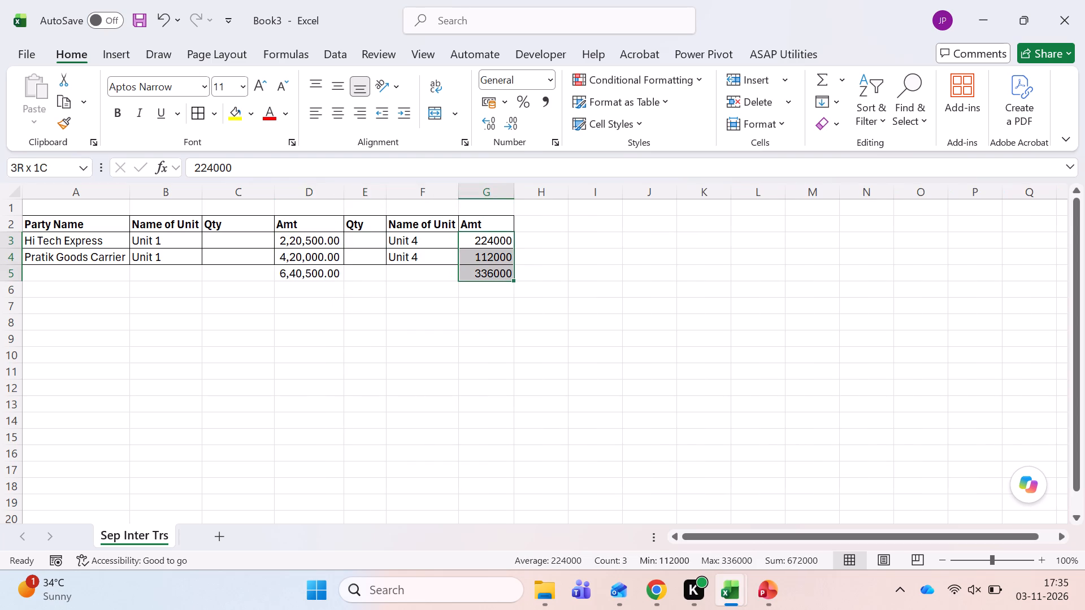
pyautogui.hotkey('alt', 'h')
pyautogui.press('k')
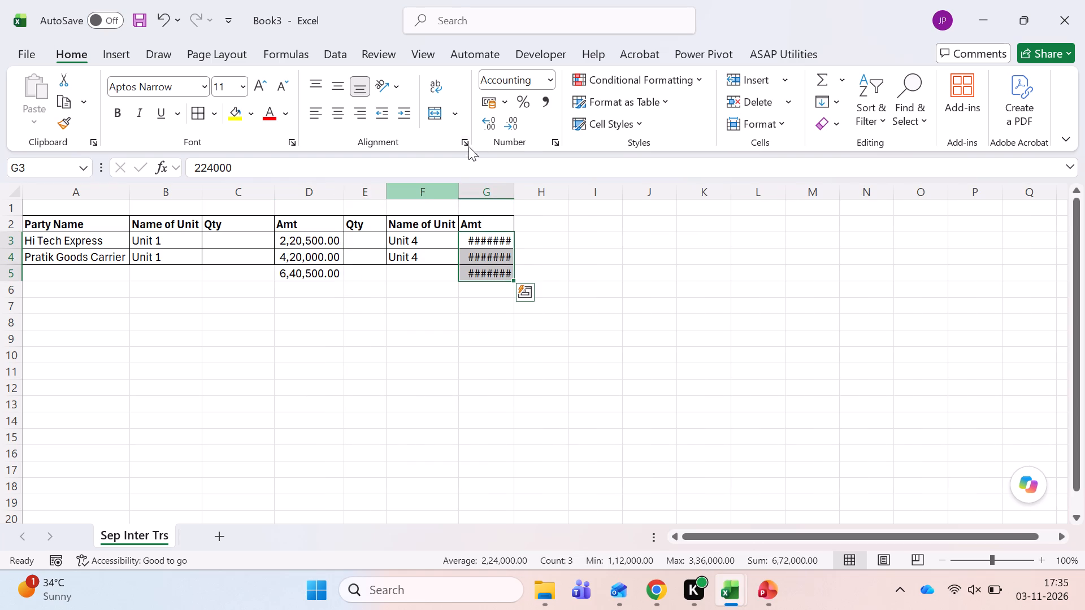
pyautogui.doubleClick(511, 190)
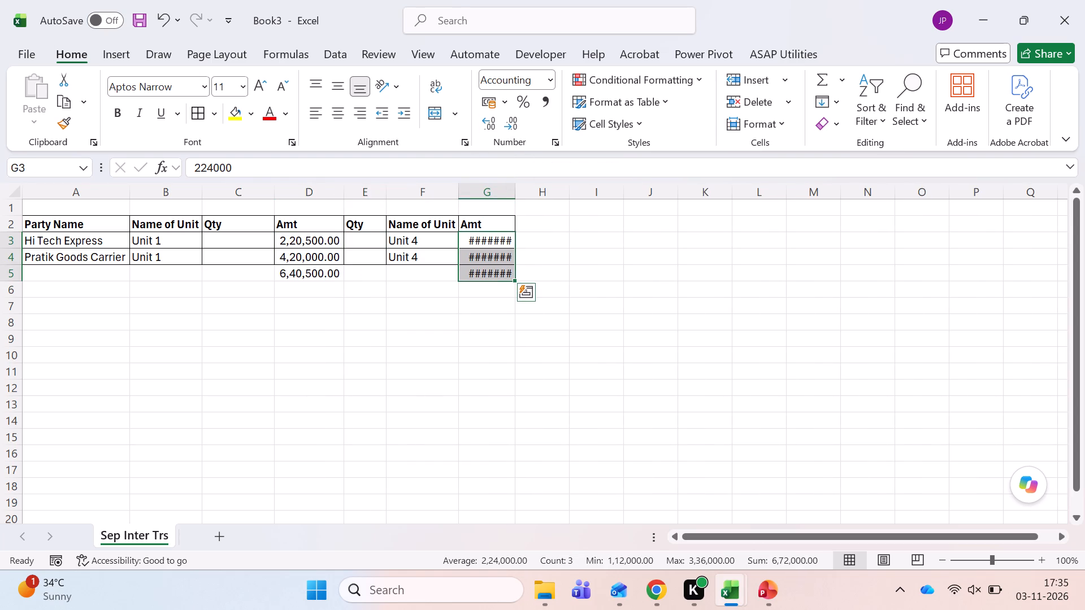
pyautogui.doubleClick(518, 193)
# Reduce the amounts in G3:G5 and D3:D5 to zero decimal places.
pyautogui.doubleClick(511, 127)
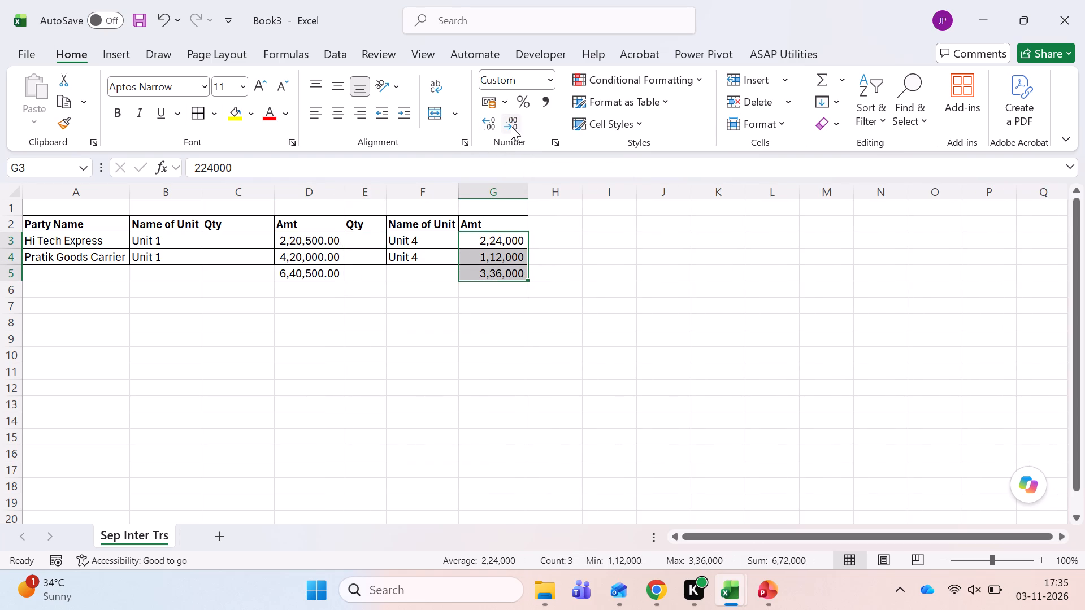
pyautogui.press('Left')
pyautogui.press('Left')
pyautogui.press('Left')
pyautogui.hotkey('shift', 'Down')
pyautogui.hotkey('shift', 'Down')
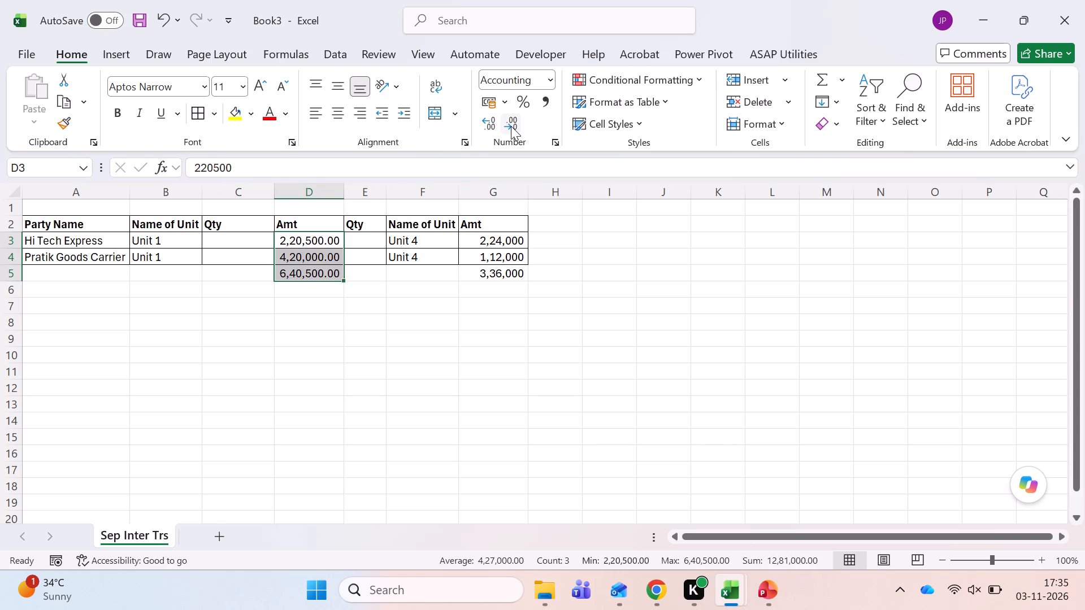
pyautogui.doubleClick(511, 125)
# Make the Unit 1 total in D5 and the Unit 4 total in G5 bold.
pyautogui.press('Down')
pyautogui.press('Down')
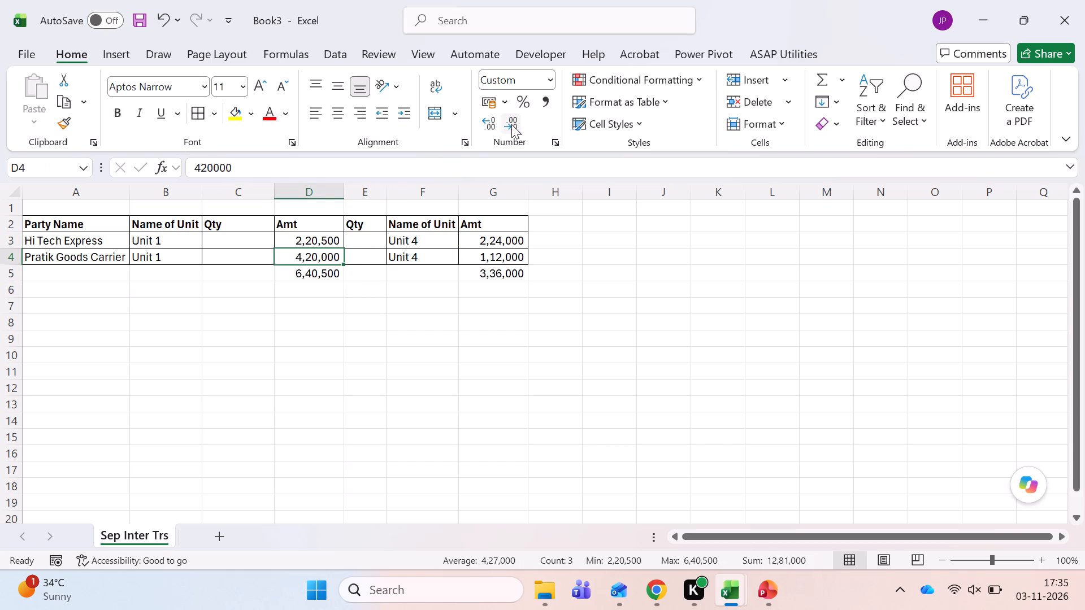
pyautogui.hotkey('ctrl', 'b')
pyautogui.press('Right')
pyautogui.press('Right')
pyautogui.press('Right')
pyautogui.press('Right')
pyautogui.press('Left')
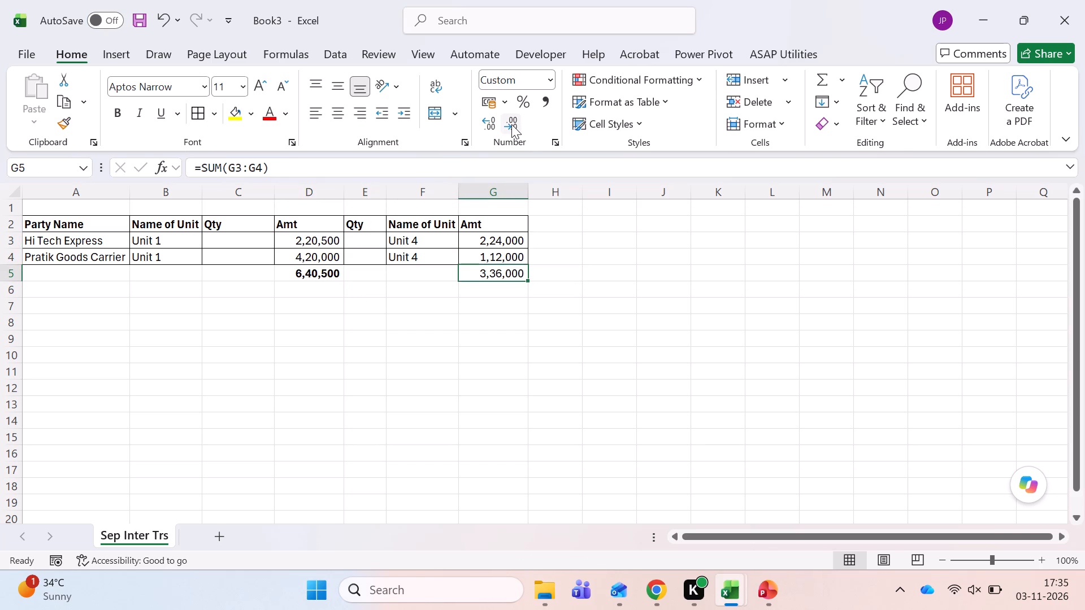
pyautogui.hotkey('ctrl', 'b')
# Centre the header row A2:G2 both vertically and horizontally.
pyautogui.hotkey('ctrl', 'Left')
pyautogui.hotkey('ctrl', 'Left')
pyautogui.hotkey('ctrl', 'Up')
pyautogui.press('Up')
pyautogui.press('Up')
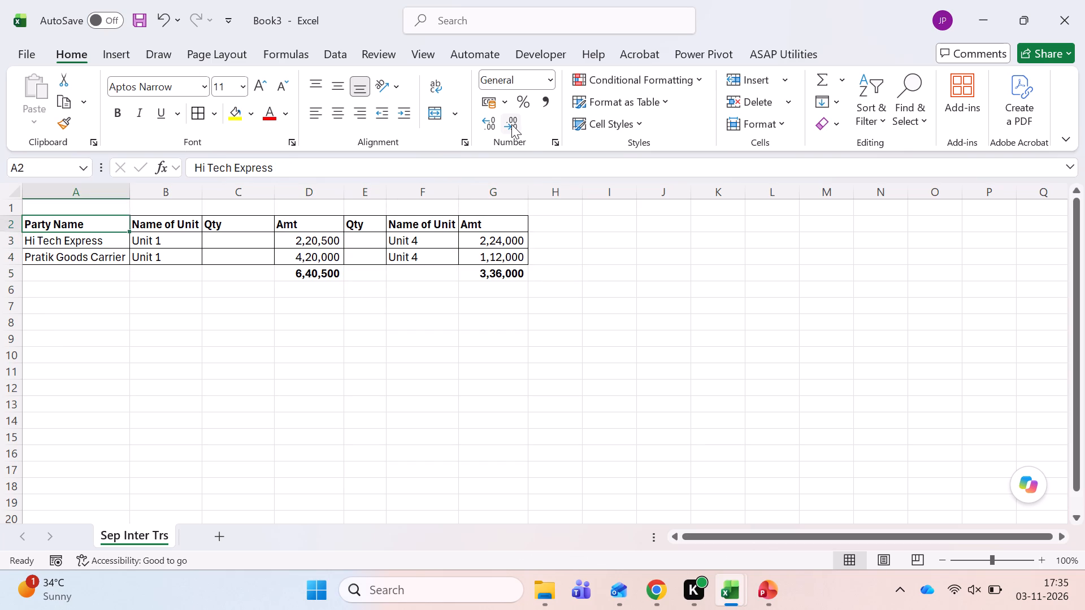
pyautogui.hotkey('ctrl', 'shift', 'Right')
pyautogui.click(341, 88)
pyautogui.click(337, 110)
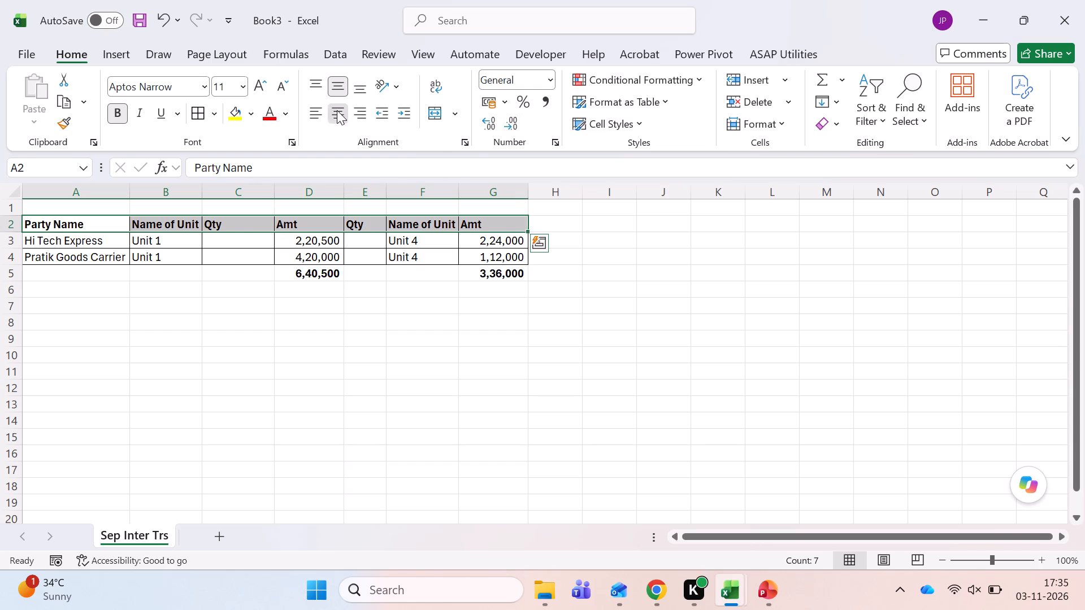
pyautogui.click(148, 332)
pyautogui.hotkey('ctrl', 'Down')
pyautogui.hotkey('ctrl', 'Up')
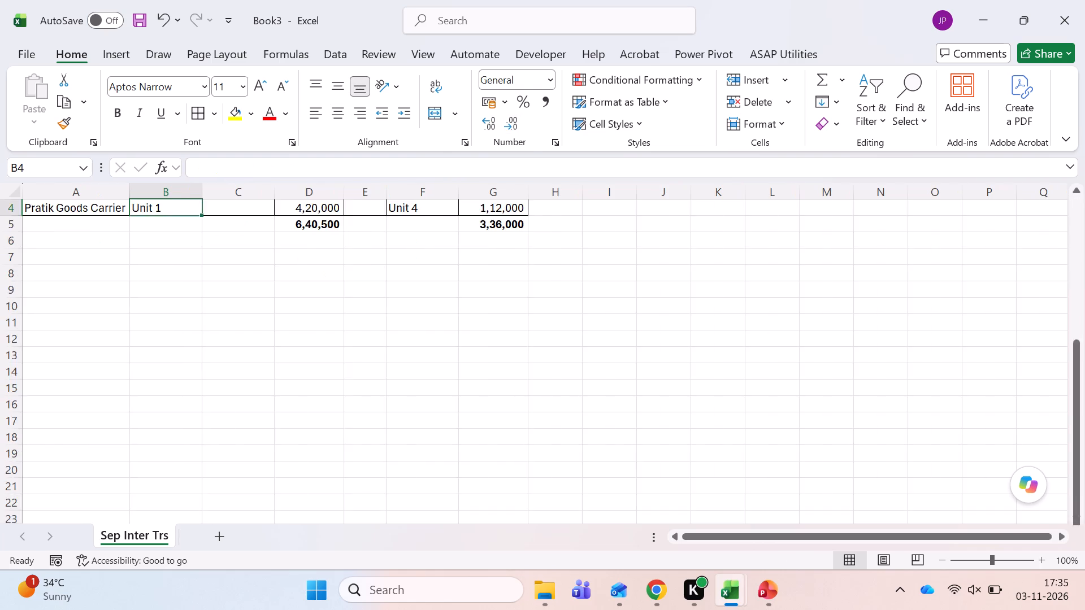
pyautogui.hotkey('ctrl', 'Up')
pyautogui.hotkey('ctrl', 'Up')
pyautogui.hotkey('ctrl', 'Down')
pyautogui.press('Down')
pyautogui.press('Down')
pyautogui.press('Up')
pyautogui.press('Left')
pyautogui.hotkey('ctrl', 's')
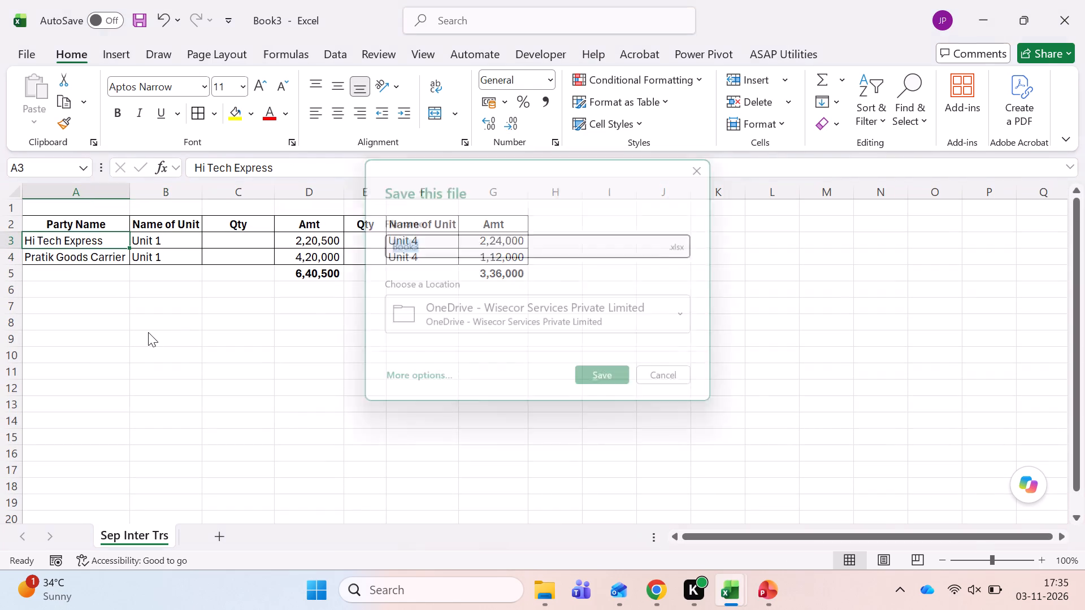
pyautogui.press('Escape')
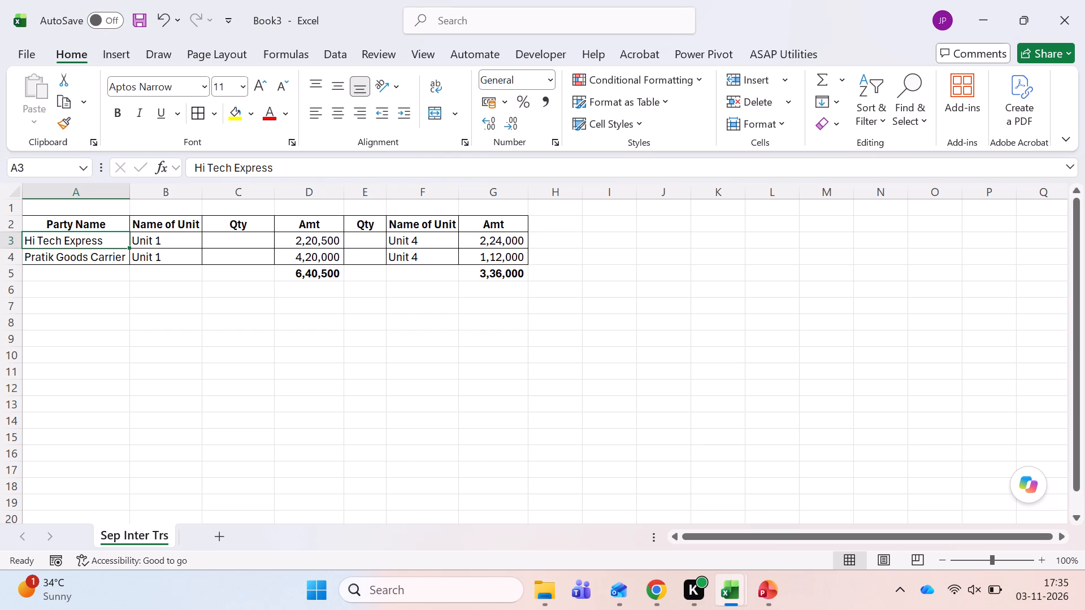
# Total the QTY of the filtered 10500 rows on the genset workbook's 15.09.2026 sheet and enter 20 as Hi Tech Express's Unit 1 Qty in Book3 C3.
pyautogui.hotkey('alt', 'Tab')
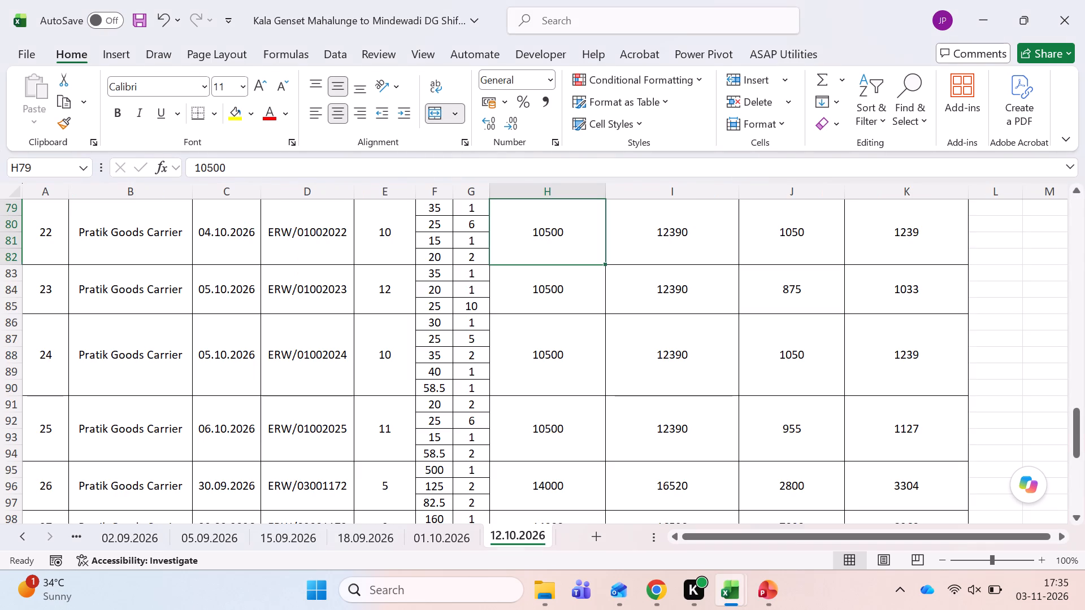
pyautogui.hotkey('ctrl', 'pageup')
pyautogui.hotkey('ctrl', 'pageup')
pyautogui.hotkey('ctrl', 'pageup')
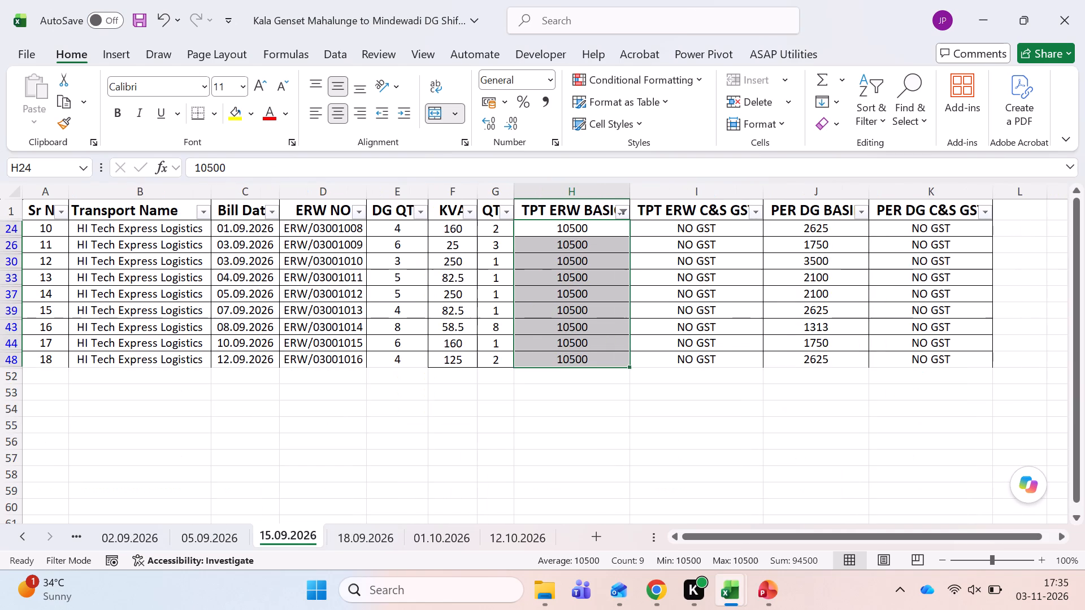
pyautogui.hotkey('ctrl', 'Up')
pyautogui.press('Down')
pyautogui.press('Up')
pyautogui.press('Down')
pyautogui.press('Left')
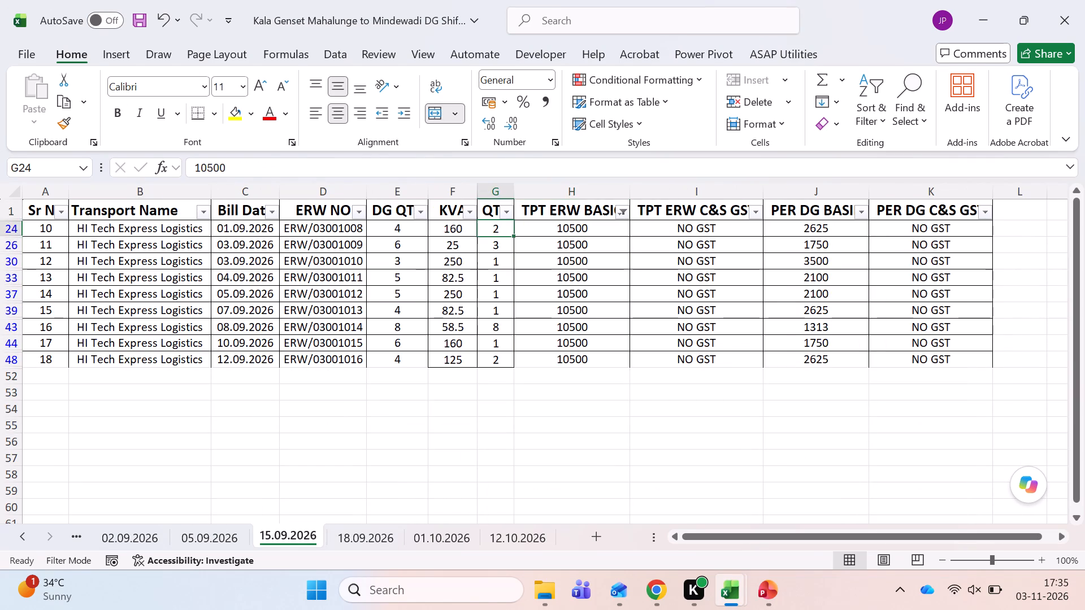
pyautogui.hotkey('ctrl', 'shift', 'Down')
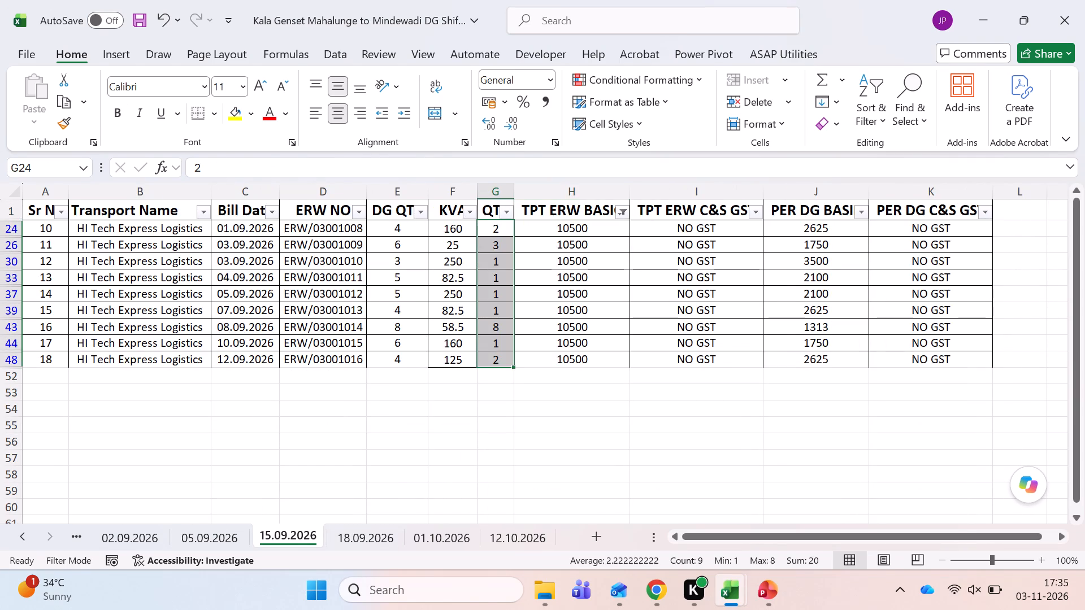
pyautogui.hotkey('alt', 'Tab')
pyautogui.press('Return')
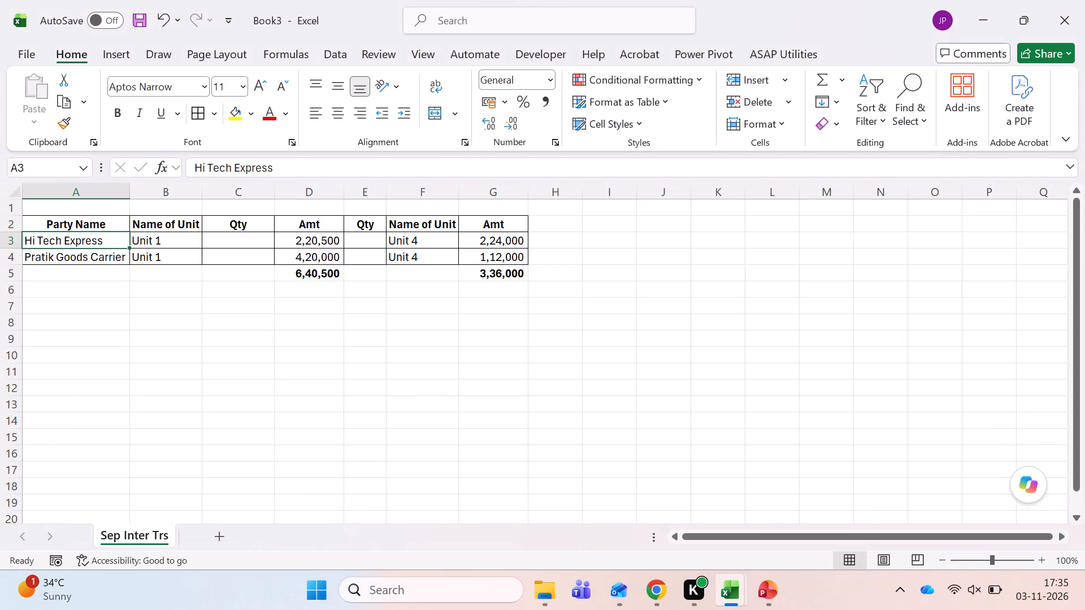
pyautogui.press('Right')
pyautogui.press('Right')
pyautogui.write('20')
pyautogui.press('Tab')
pyautogui.press('Left')
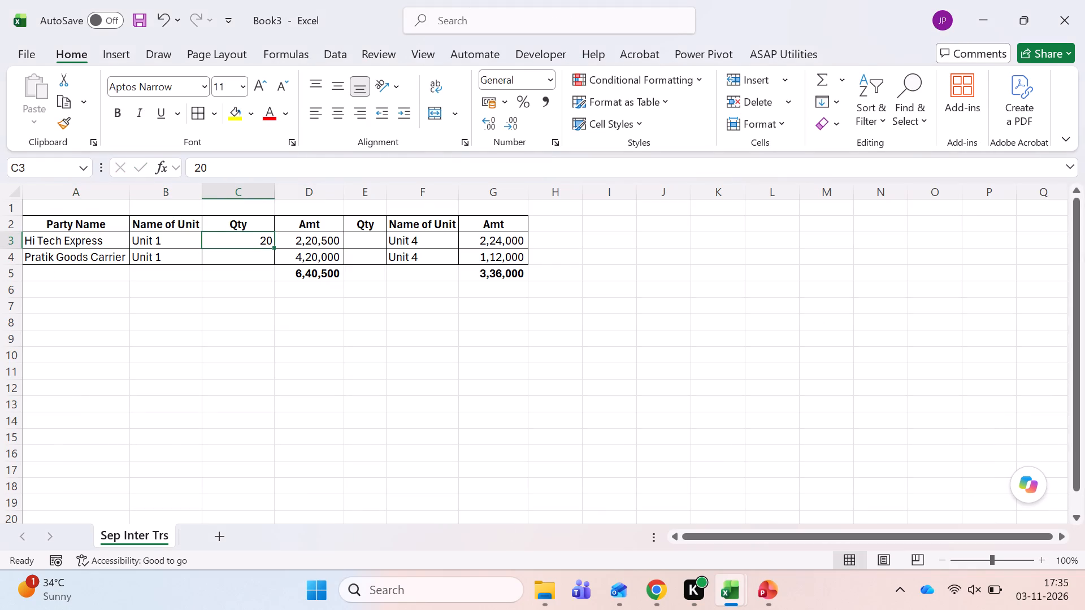
# On the genset workbook's 15.09.2026 sheet, change the TPT ERW BASIC filter from 10500 to show only the 14000 rows.
pyautogui.hotkey('alt', 'Tab')
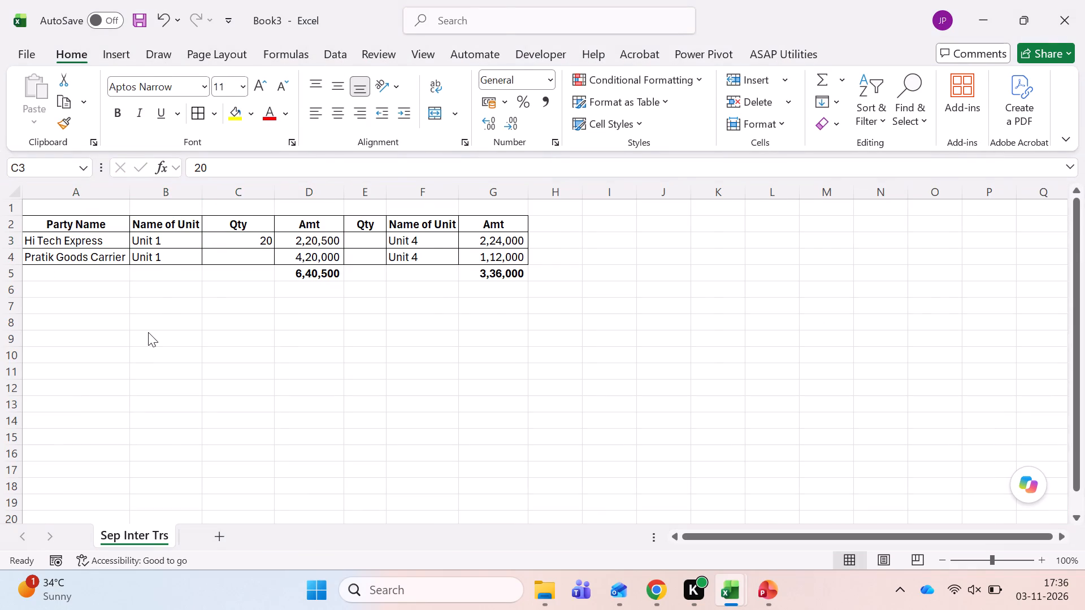
pyautogui.hotkey('alt', 'Tab')
pyautogui.press('Up')
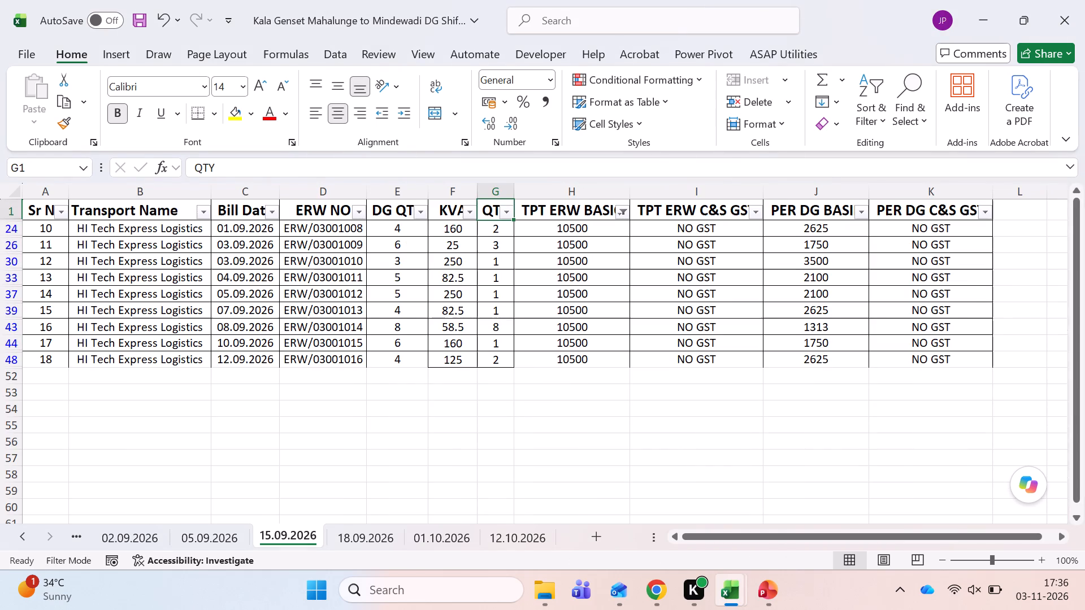
pyautogui.press('Down')
pyautogui.press('Up')
pyautogui.press('Right')
pyautogui.hotkey('alt', 'Down')
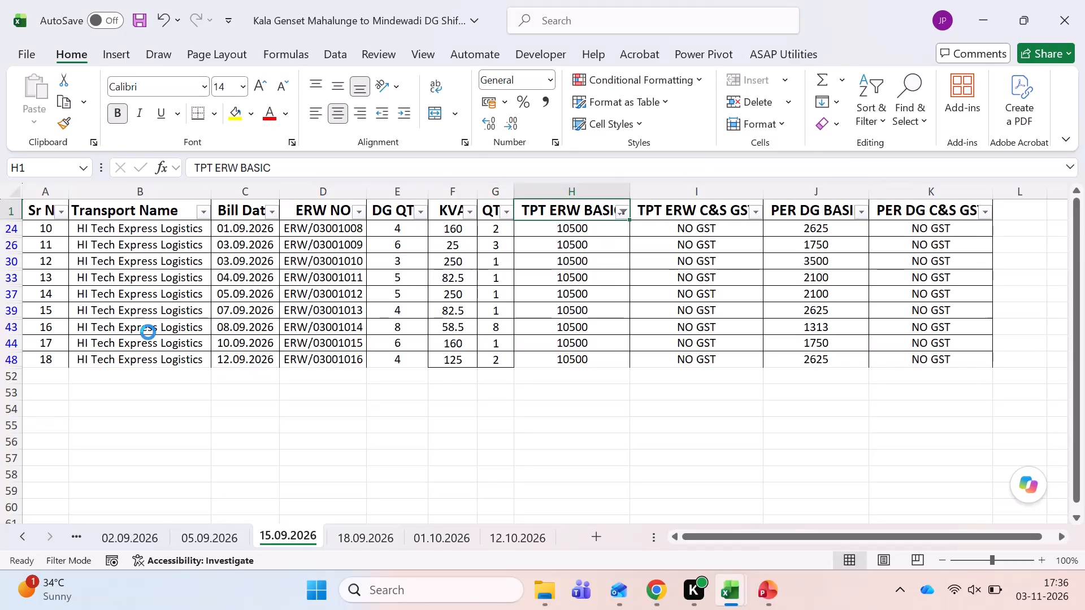
pyautogui.press('Down')
pyautogui.press('Down')
pyautogui.press('Down')
pyautogui.press('Down')
pyautogui.press('Down')
pyautogui.press('Down')
pyautogui.press('Down')
pyautogui.press('Down')
pyautogui.press('Down')
pyautogui.press('Down')
pyautogui.press('space')
pyautogui.press('Down')
pyautogui.press('space')
pyautogui.press('Return')
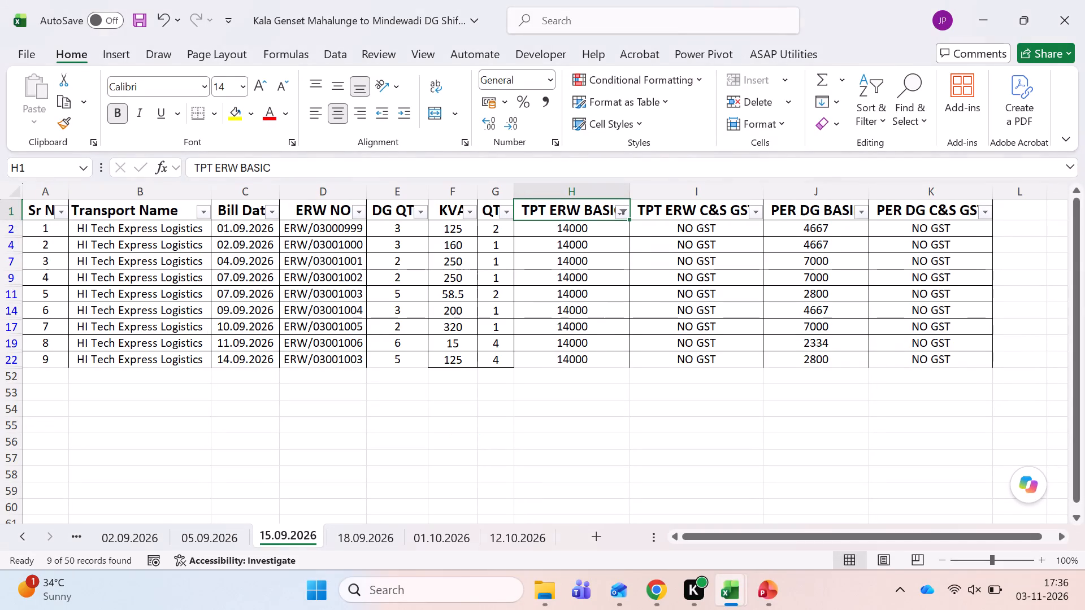
# Total the QTY of the filtered 14000 rows and enter 17 as Hi Tech Express's Unit 4 Qty in Book3 cell E3.
pyautogui.press('Down')
pyautogui.press('Left')
pyautogui.hotkey('ctrl', 'shift', 'Down')
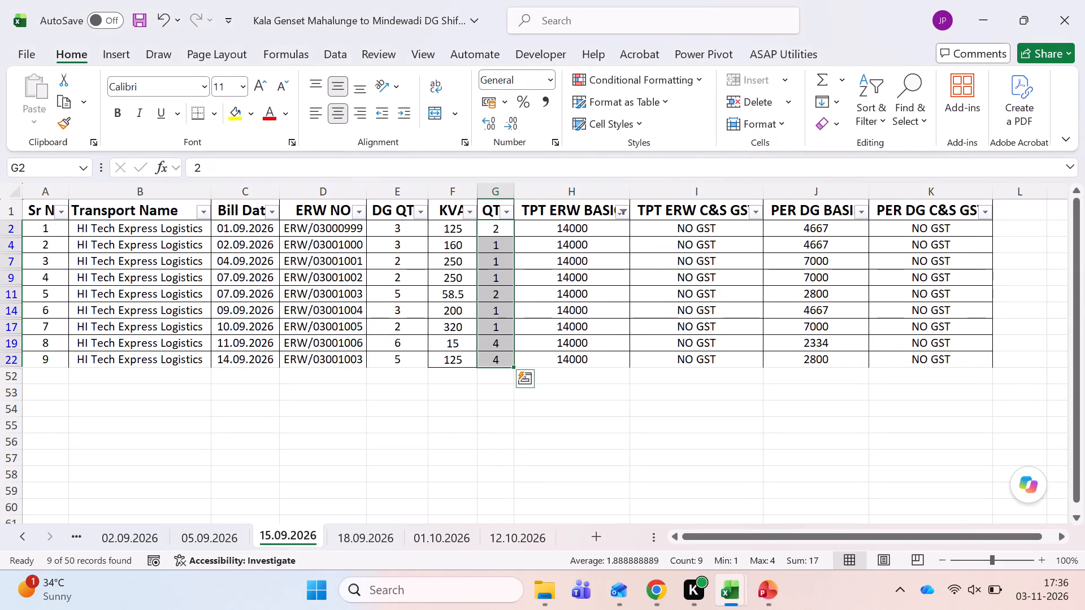
pyautogui.hotkey('alt', 'Tab')
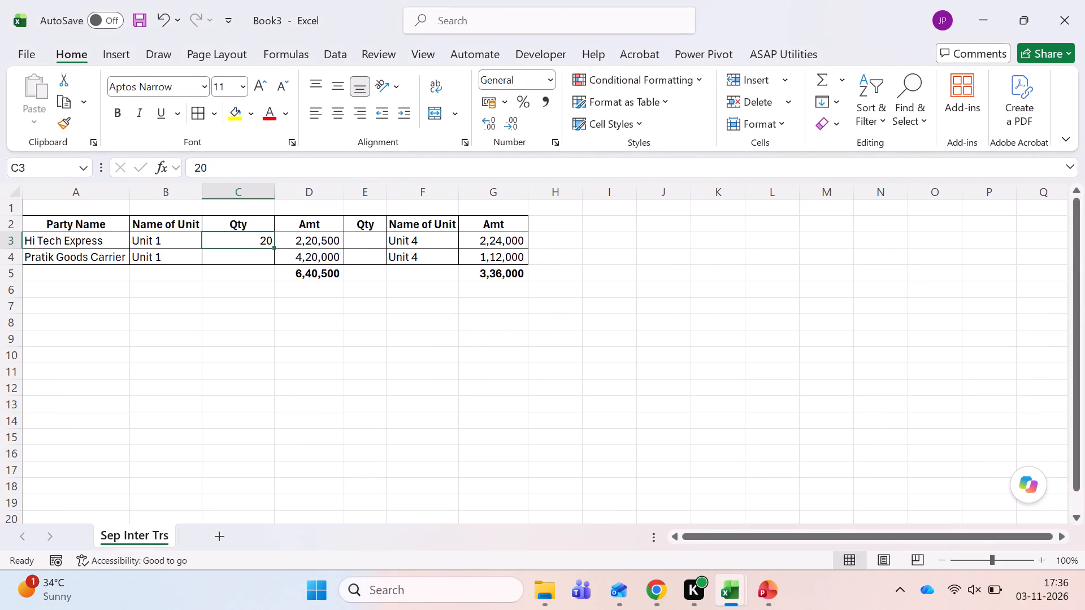
pyautogui.press('Right')
pyautogui.press('Right')
pyautogui.write('17')
pyautogui.press('Return')
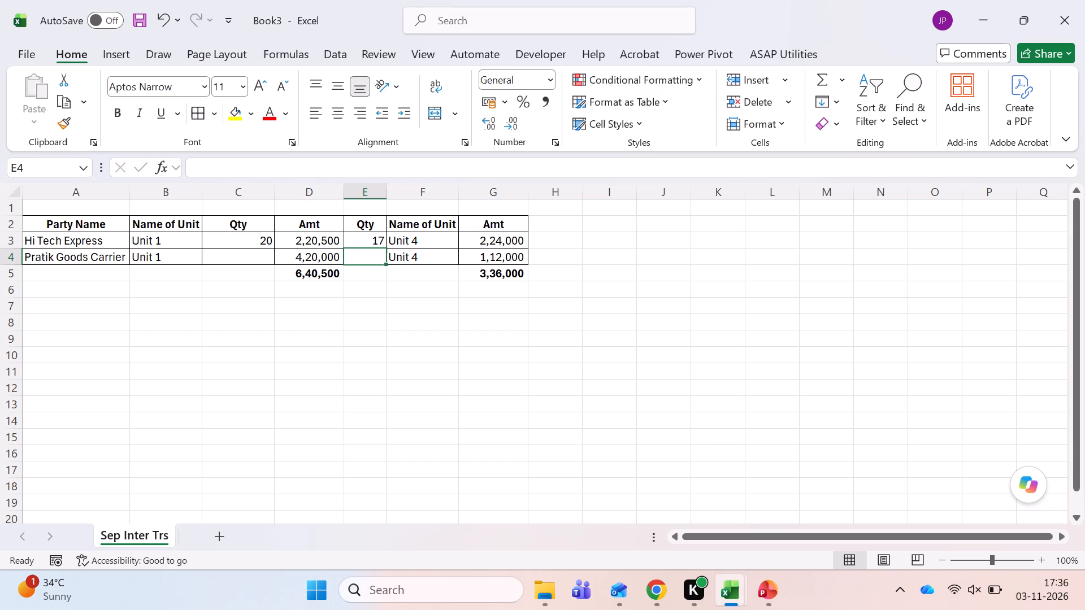
# Total the QTY of the filtered 10500 rows on the 18.09.2026 sheet and enter 72 as Pratik Goods Carrier's Unit 1 Qty in Book3 C4.
pyautogui.press('Left')
pyautogui.press('Left')
pyautogui.hotkey('alt', 'Tab')
pyautogui.hotkey('ctrl', 'pagedown')
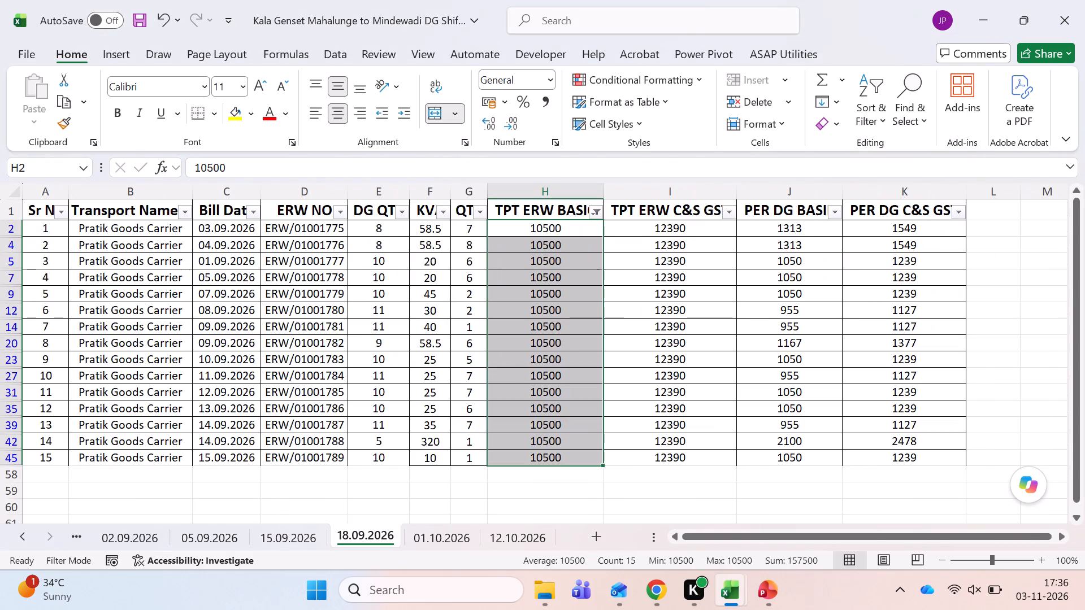
pyautogui.hotkey('ctrl', 'Up')
pyautogui.press('Down')
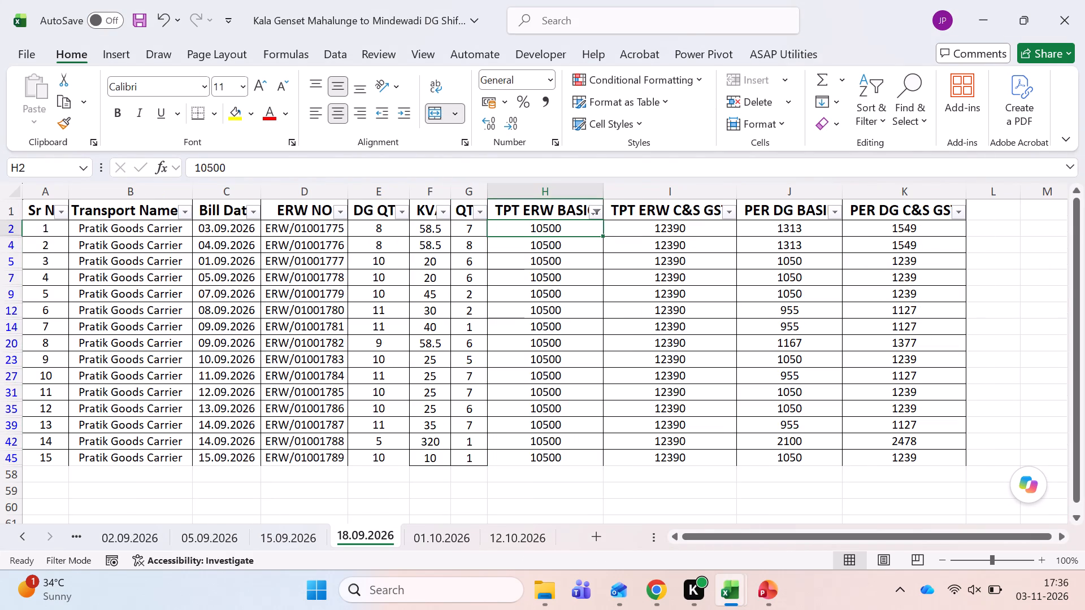
pyautogui.press('Left')
pyautogui.hotkey('ctrl', 'shift', 'Down')
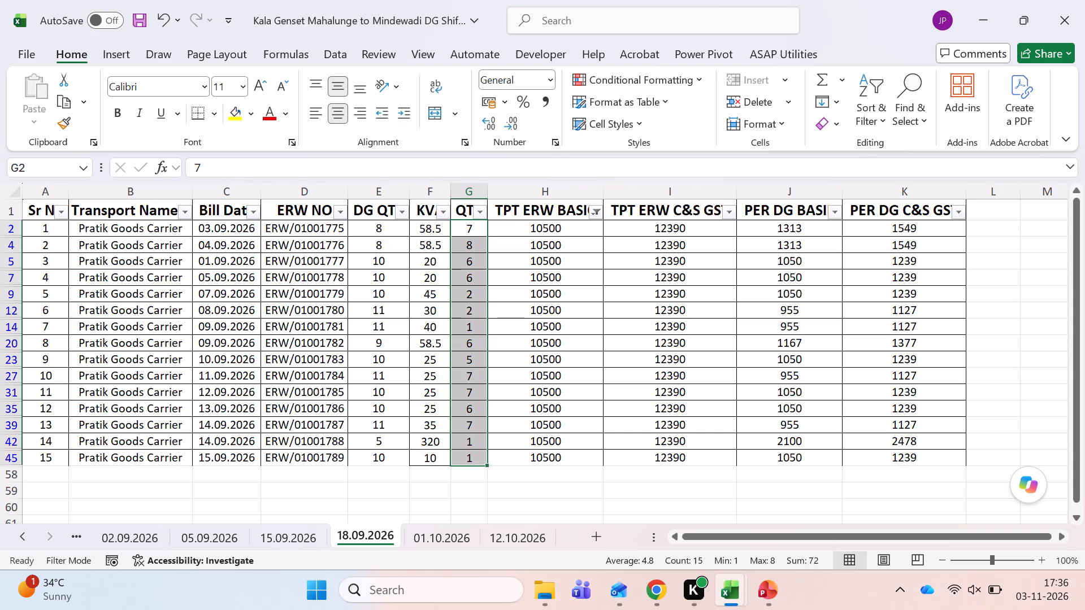
pyautogui.press('Down')
pyautogui.press('Up')
pyautogui.hotkey('shift', 'Down')
pyautogui.hotkey('shift', 'Down')
pyautogui.hotkey('shift', 'Down')
pyautogui.hotkey('shift', 'Down')
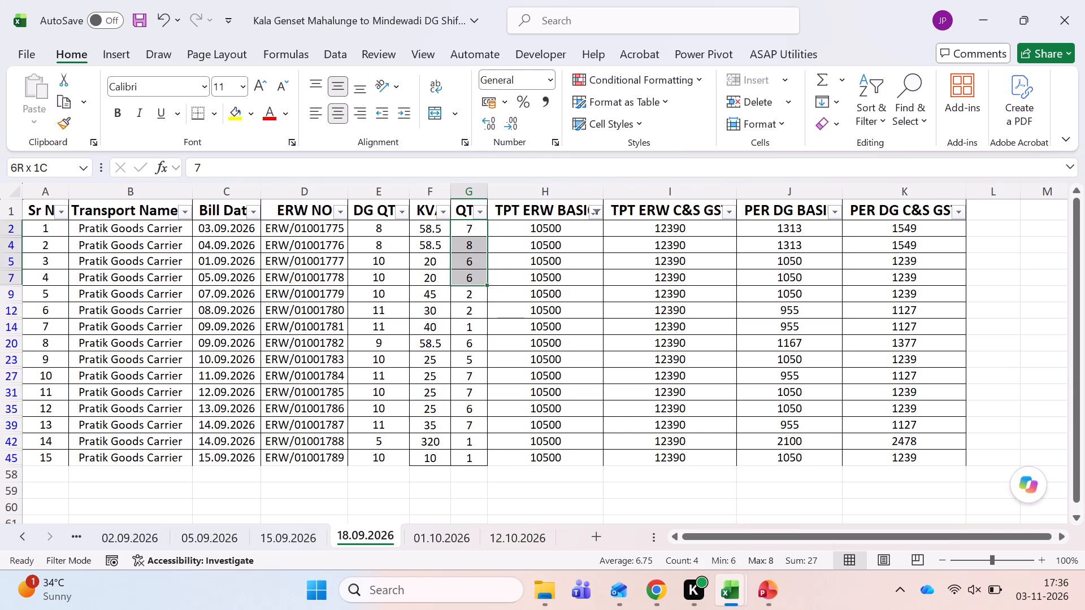
pyautogui.hotkey('shift', 'Down')
pyautogui.hotkey('shift', 'Down')
pyautogui.hotkey('shift', 'Down')
pyautogui.hotkey('shift', 'Down')
pyautogui.hotkey('shift', 'Down')
pyautogui.hotkey('shift', 'Down')
pyautogui.hotkey('shift', 'Down')
pyautogui.hotkey('shift', 'Down')
pyautogui.hotkey('shift', 'Down')
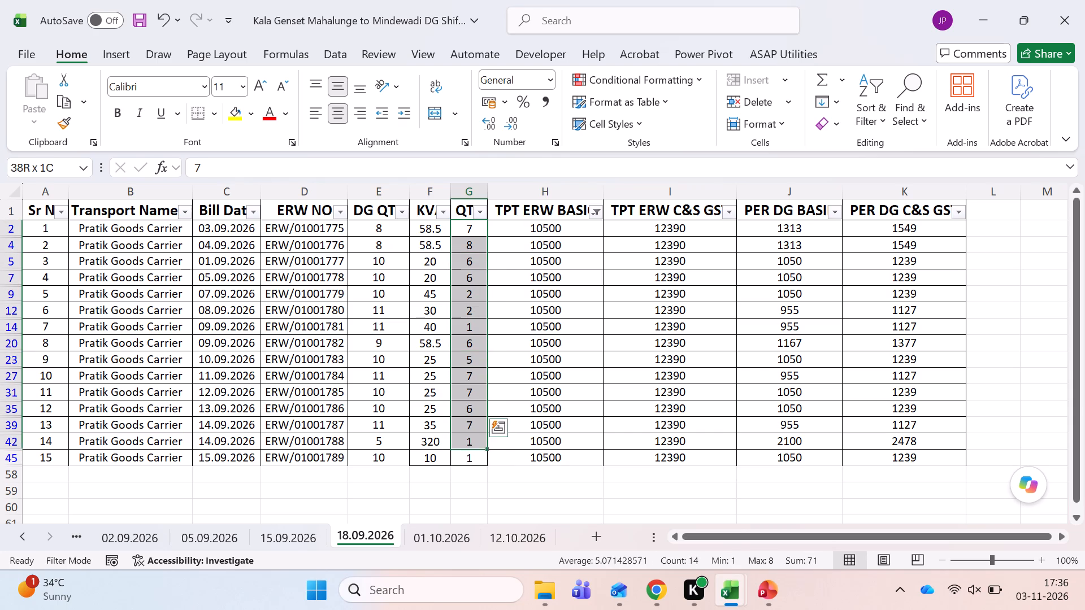
pyautogui.hotkey('shift', 'Down')
pyautogui.hotkey('alt', 'Tab')
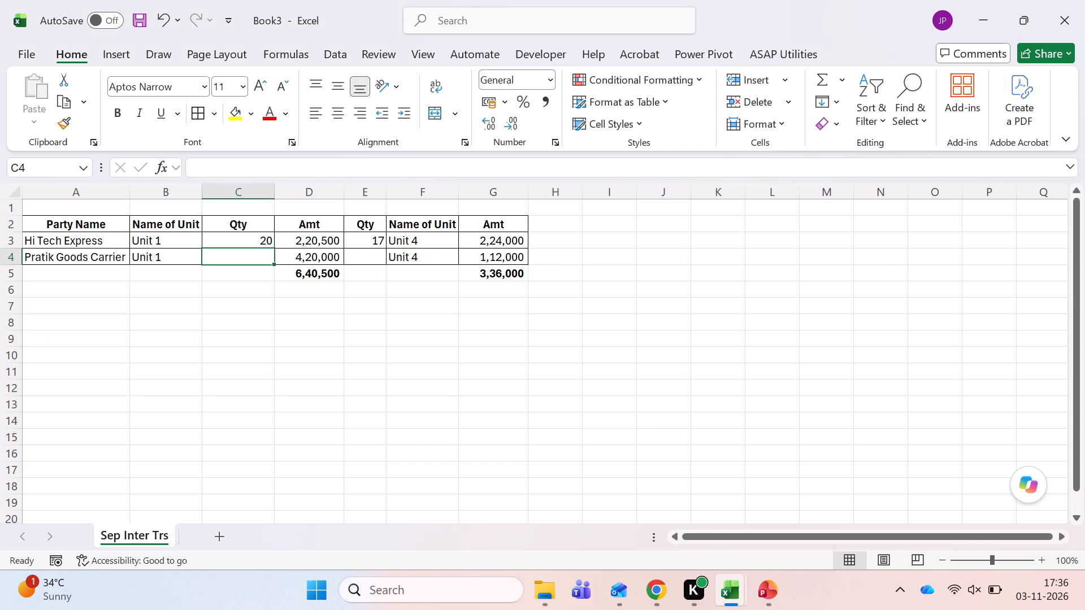
pyautogui.write('72')
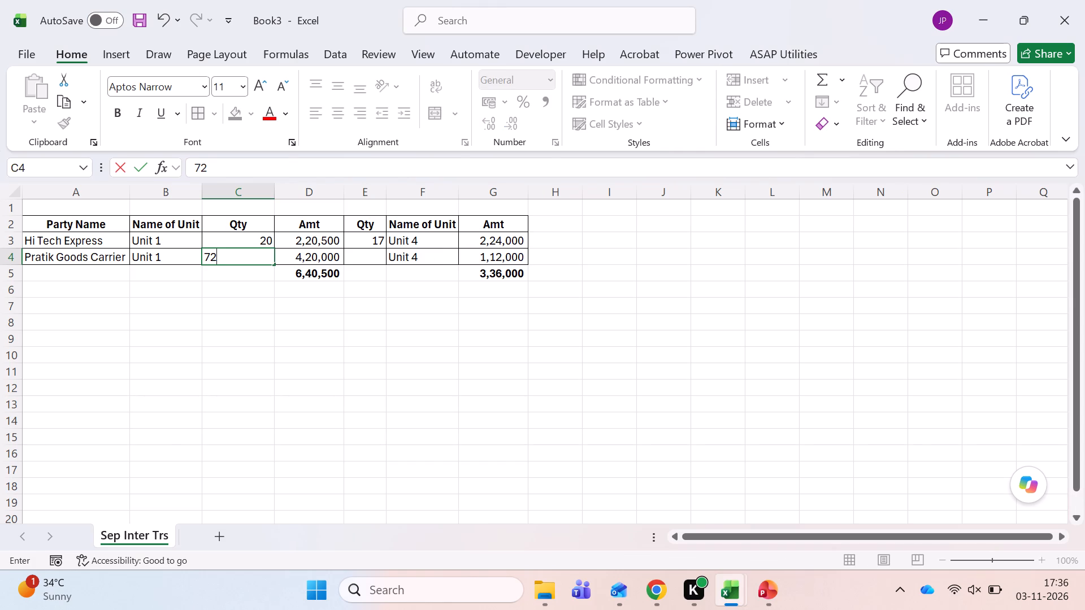
pyautogui.press('Tab')
pyautogui.press('Tab')
# On the genset workbook's 18.09.2026 sheet, change the TPT ERW BASIC filter from 10500 to show only the 14000 rows.
pyautogui.hotkey('alt', 'Tab')
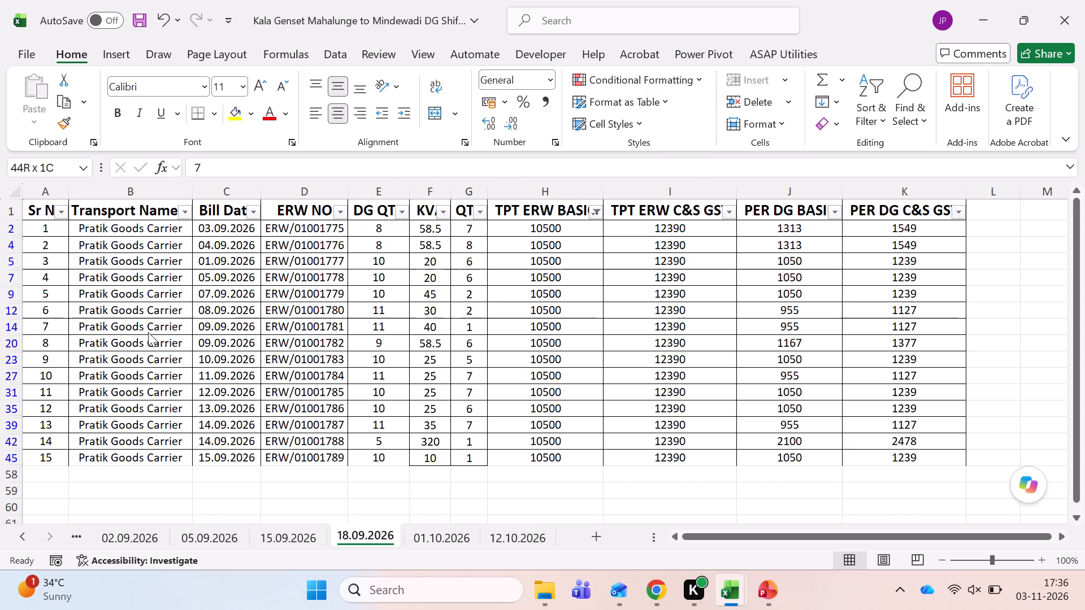
pyautogui.press('Up')
pyautogui.press('Right')
pyautogui.hotkey('alt', 'Down')
pyautogui.hotkey('alt', 'Down')
pyautogui.hotkey('alt', 'Down')
pyautogui.hotkey('alt', 'Down')
pyautogui.hotkey('alt', 'Down')
pyautogui.hotkey('alt', 'Down')
pyautogui.hotkey('alt', 'Down')
pyautogui.hotkey('alt', 'Down')
pyautogui.hotkey('alt', 'Down')
pyautogui.hotkey('alt', 'Down')
pyautogui.hotkey('alt', 'Down')
pyautogui.hotkey('alt', 'Down')
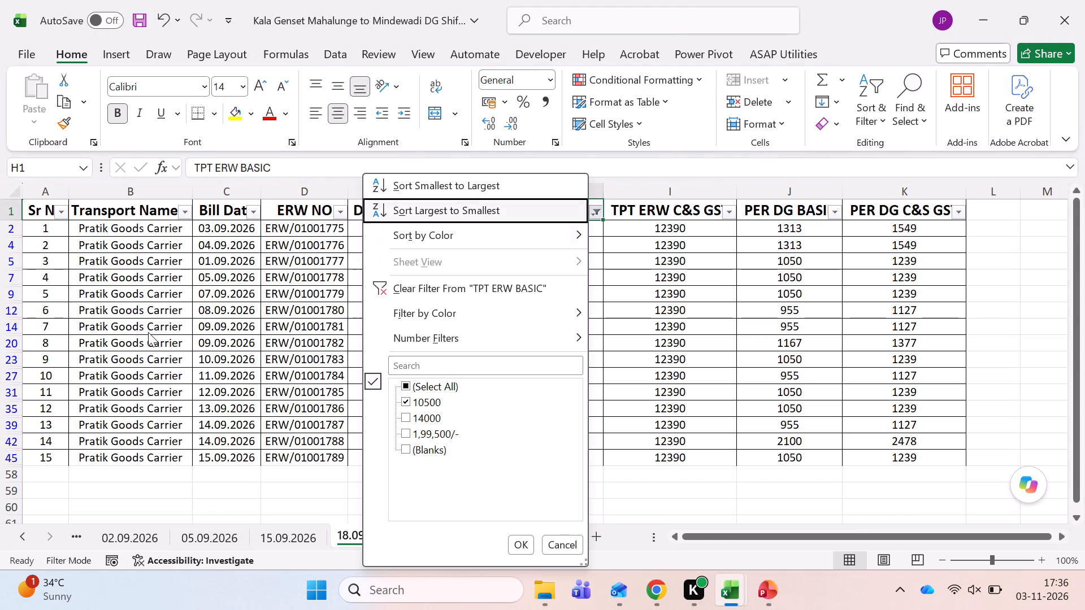
pyautogui.press('space')
pyautogui.press('Down')
pyautogui.press('space')
pyautogui.press('Return')
# Total the QTY of the filtered 14000 rows and enter 4 as Pratik Goods Carrier's Unit 4 Qty in Book3 cell E4.
pyautogui.press('Down')
pyautogui.press('Left')
pyautogui.hotkey('shift', 'Down')
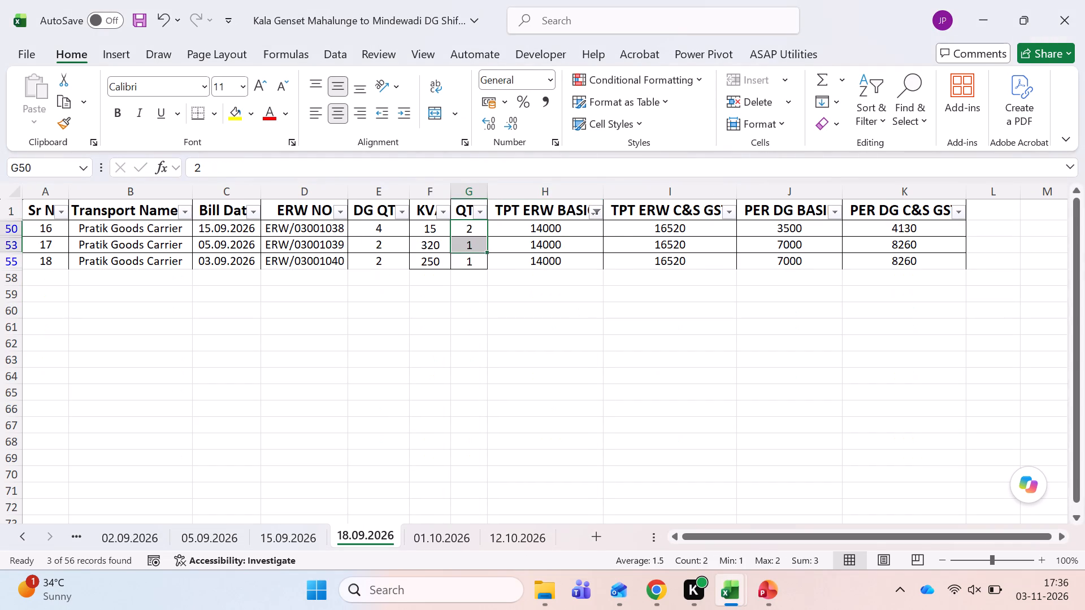
pyautogui.hotkey('shift', 'Down')
pyautogui.hotkey('alt', 'Tab')
pyautogui.press('4')
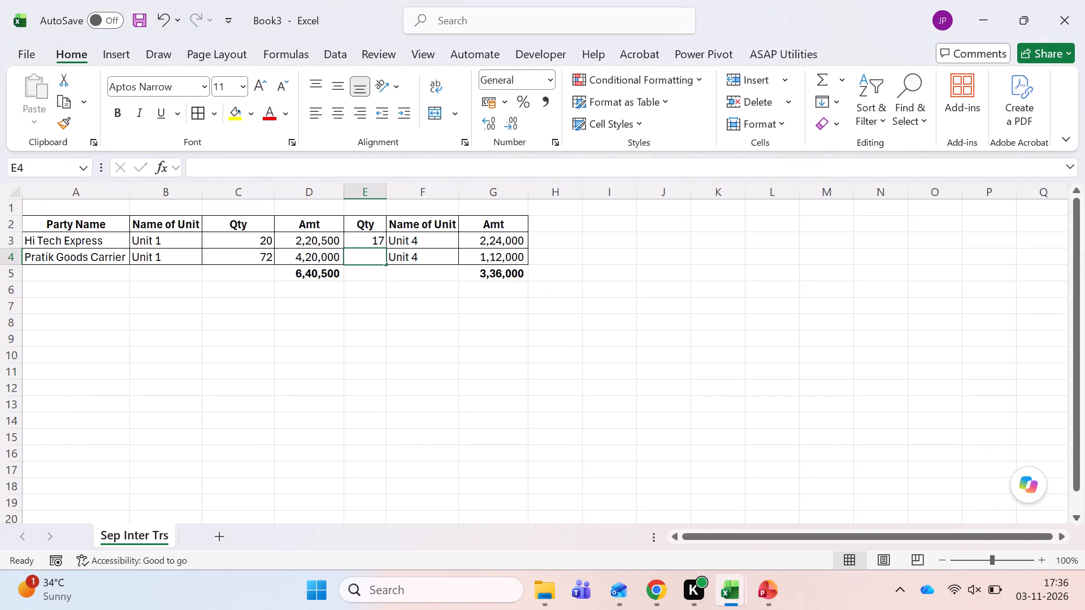
pyautogui.press('Return')
# Total the QTY of the filtered 10500 rows on the 01.10.2026 sheet and set Hi Tech Express's Unit 1 Qty in Book3 C3 to 40.
pyautogui.press('Up')
pyautogui.press('Up')
pyautogui.hotkey('alt', 'Tab')
pyautogui.hotkey('ctrl', 'pagedown')
pyautogui.hotkey('ctrl', 'Up')
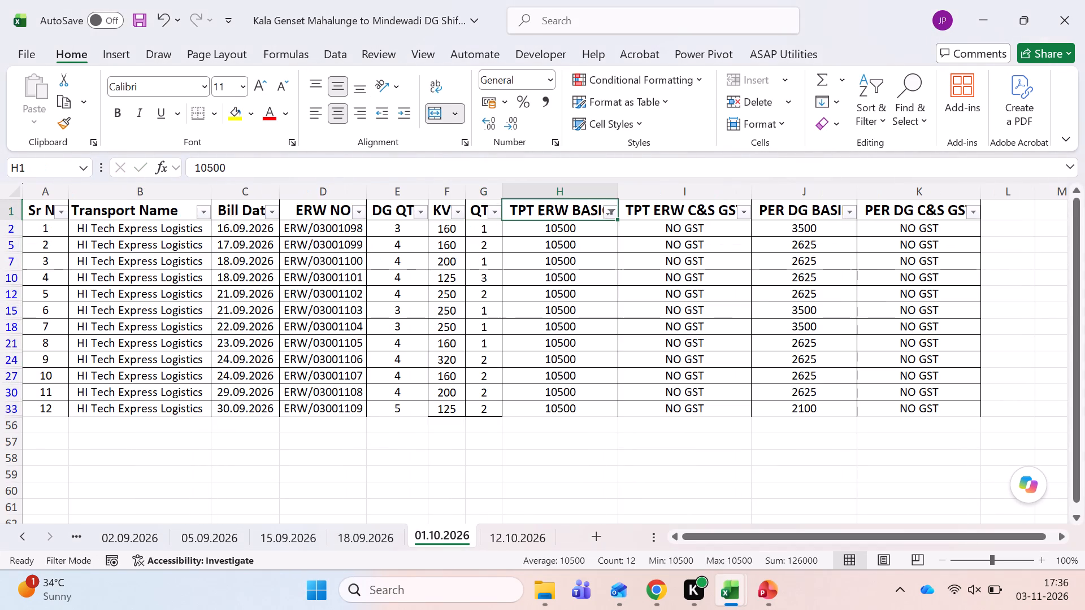
pyautogui.hotkey('ctrl', 'Left')
pyautogui.press('Right')
pyautogui.press('Right')
pyautogui.press('Right')
pyautogui.press('Right')
pyautogui.press('Right')
pyautogui.press('Down')
pyautogui.press('Right')
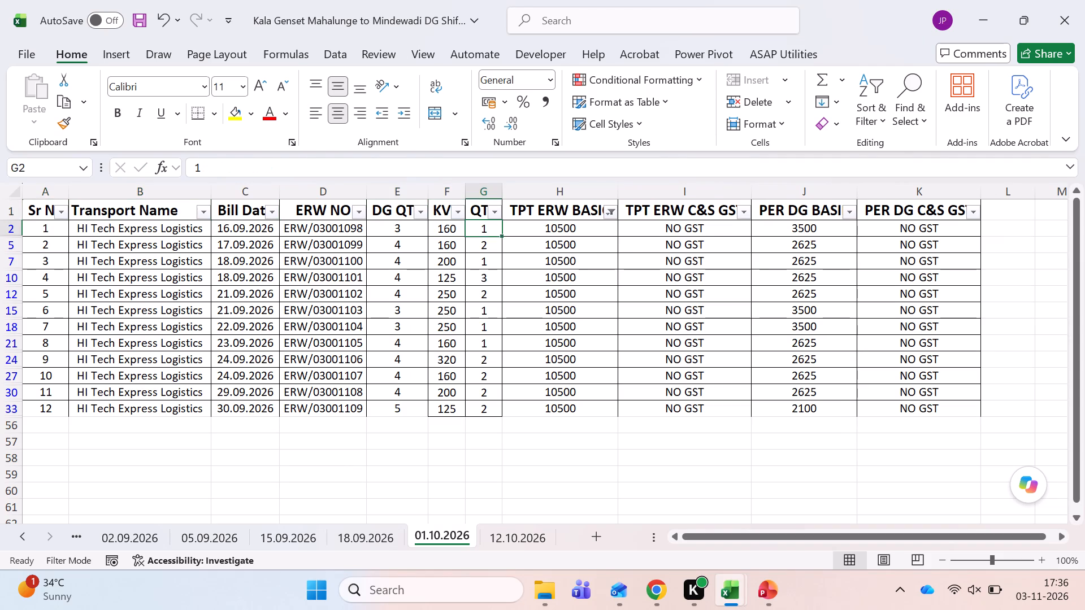
pyautogui.hotkey('ctrl', 'shift', 'Down')
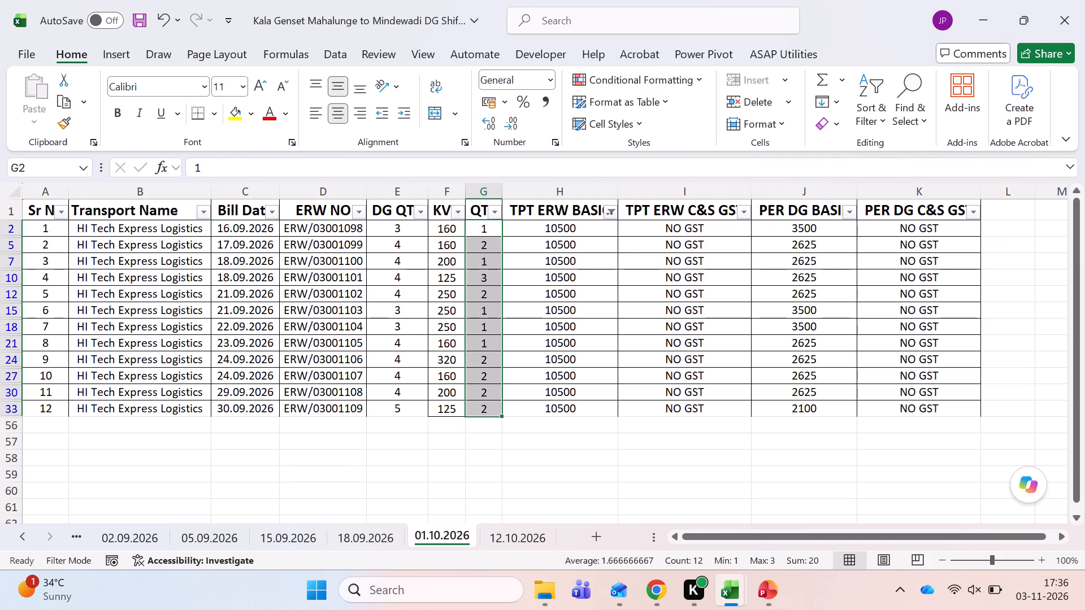
pyautogui.hotkey('alt', 'Tab')
pyautogui.press('Up')
pyautogui.press('Left')
pyautogui.press('Down')
pyautogui.press('Left')
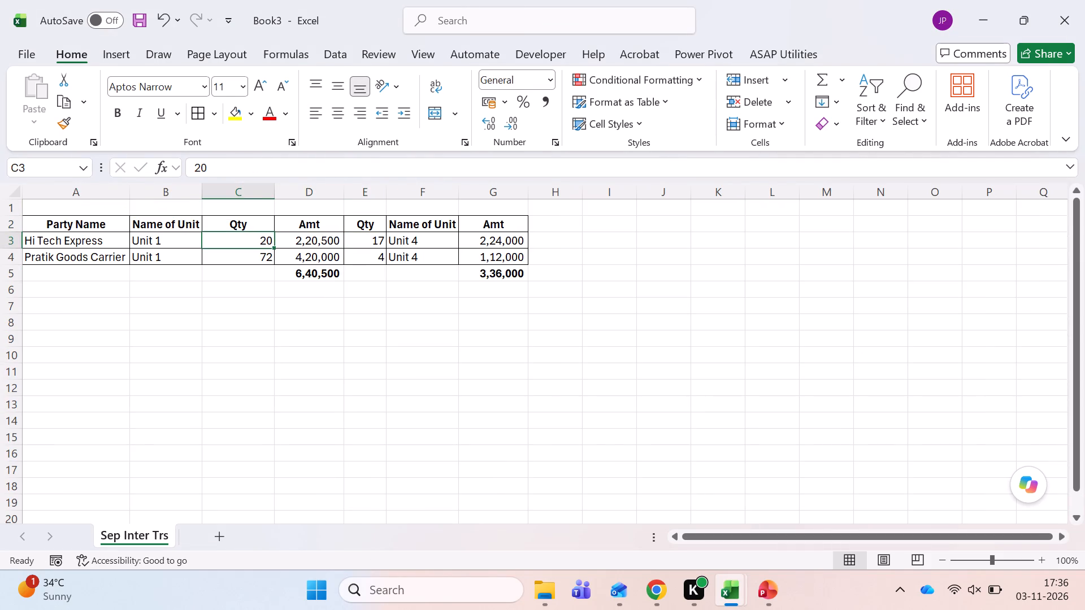
pyautogui.write('40')
pyautogui.press('Tab')
# On the genset workbook's 01.10.2026 sheet, change the TPT ERW BASIC filter from 10500 to show only the 14000 rows.
pyautogui.hotkey('alt', 'Tab')
pyautogui.hotkey('ctrl', 'pagedown')
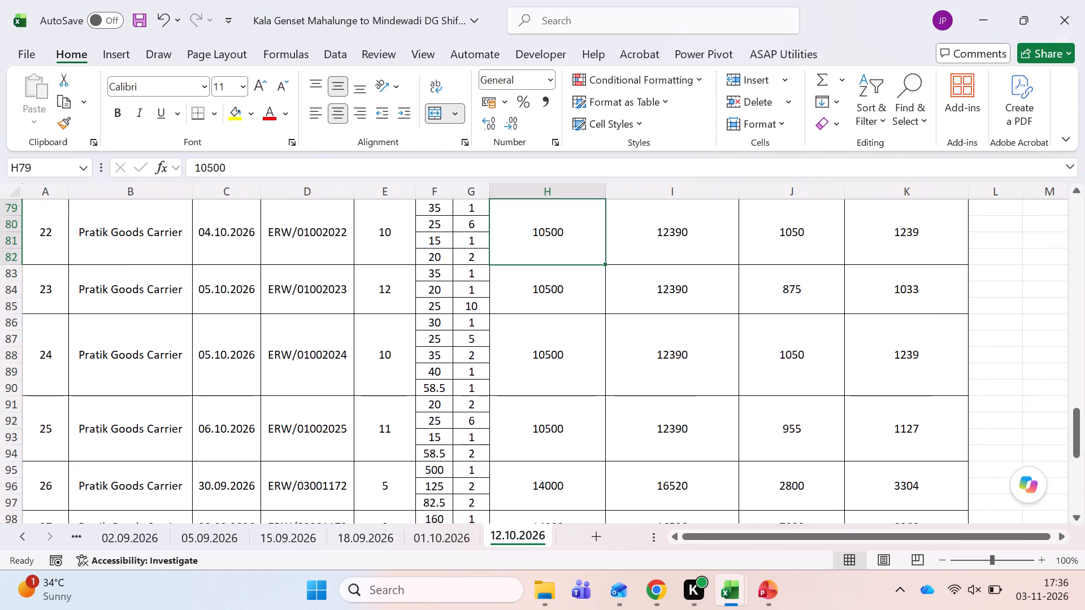
pyautogui.hotkey('ctrl', 'pageup')
pyautogui.hotkey('ctrl', 'Up')
pyautogui.press('Right')
pyautogui.hotkey('alt', 'Down')
pyautogui.hotkey('alt', 'Down')
pyautogui.hotkey('alt', 'Down')
pyautogui.hotkey('alt', 'Down')
pyautogui.hotkey('alt', 'Down')
pyautogui.hotkey('alt', 'Down')
pyautogui.hotkey('alt', 'Down')
pyautogui.hotkey('alt', 'Down')
pyautogui.hotkey('alt', 'Down')
pyautogui.hotkey('alt', 'Down')
pyautogui.hotkey('alt', 'Down')
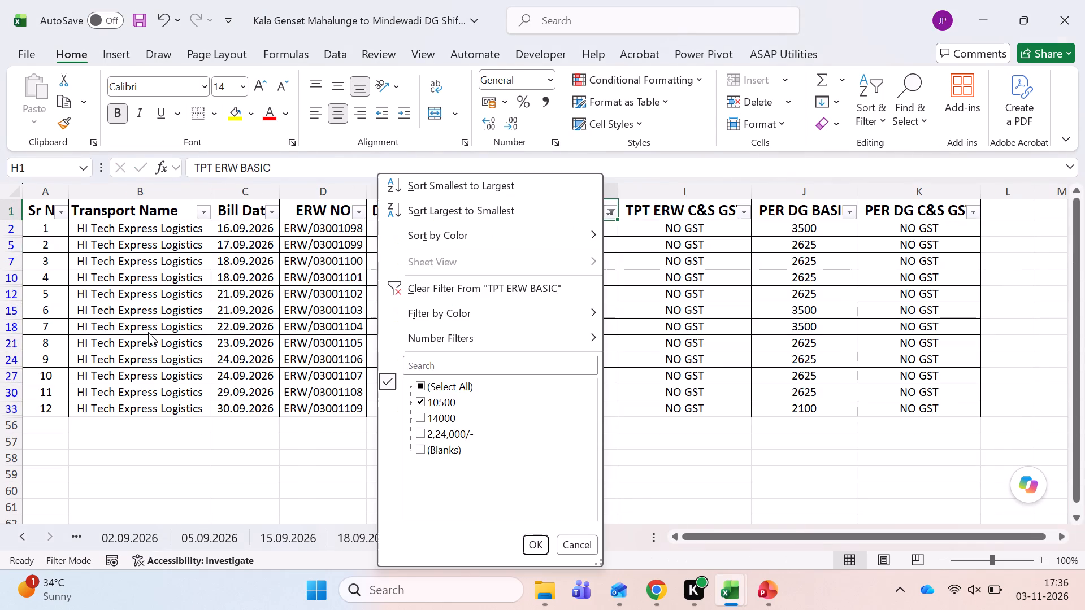
pyautogui.press('Down')
pyautogui.press('space')
pyautogui.press('Down')
pyautogui.press('space')
pyautogui.press('Return')
# Total the QTY of the filtered 14000 rows and set Hi Tech Express's Unit 4 Qty in Book3 E3 to =17+7.
pyautogui.press('Down')
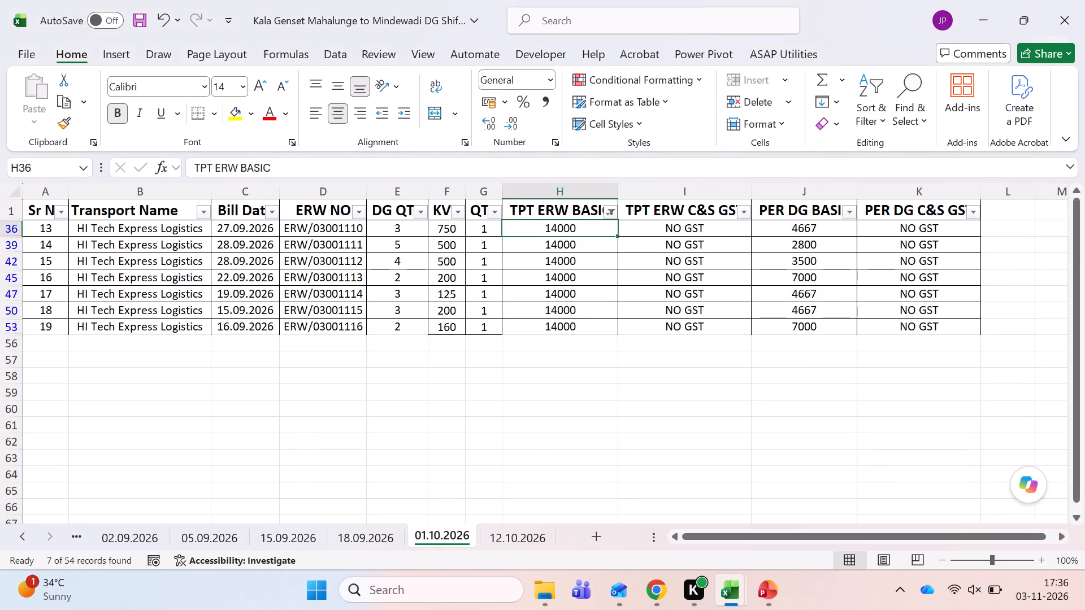
pyautogui.press('Left')
pyautogui.hotkey('shift', 'Down')
pyautogui.hotkey('shift', 'Down')
pyautogui.hotkey('shift', 'Down')
pyautogui.hotkey('shift', 'Down')
pyautogui.hotkey('shift', 'Down')
pyautogui.hotkey('shift', 'Down')
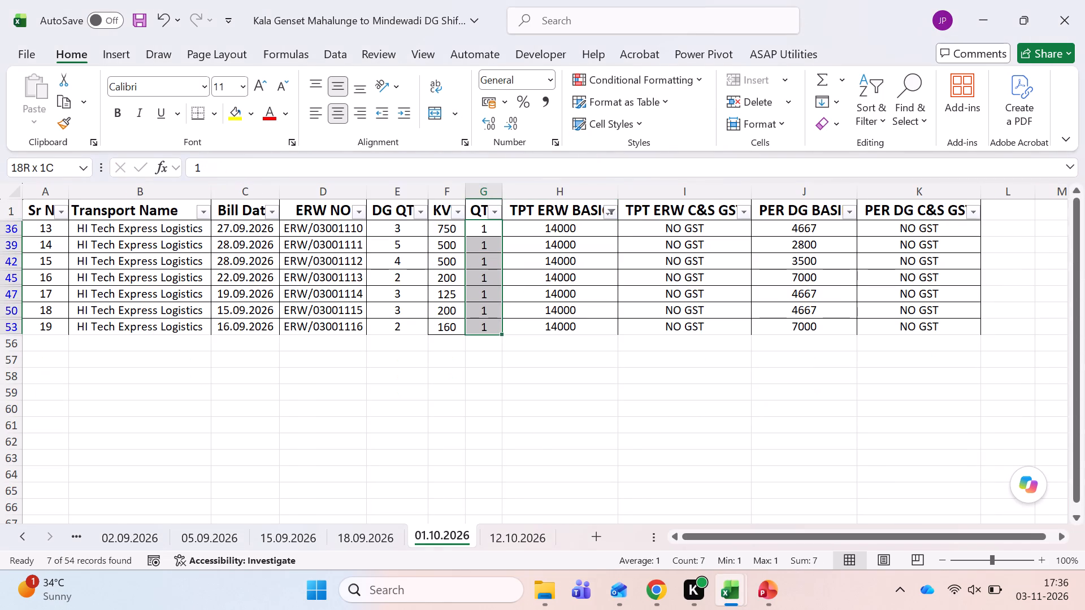
pyautogui.hotkey('alt', 'Tab')
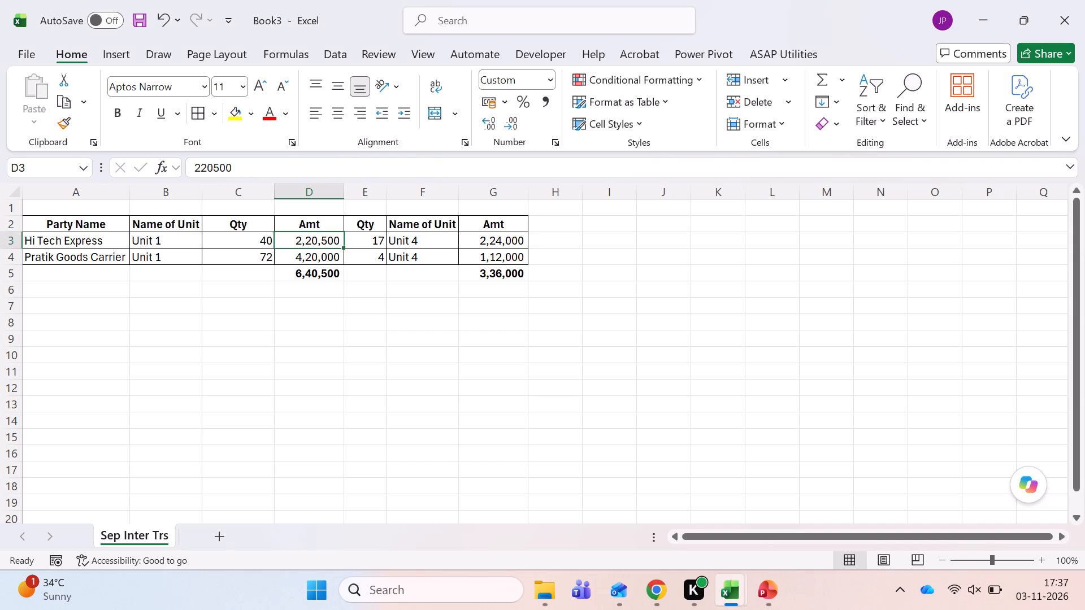
pyautogui.press('Right')
pyautogui.write('=17+7')
pyautogui.press('Return')
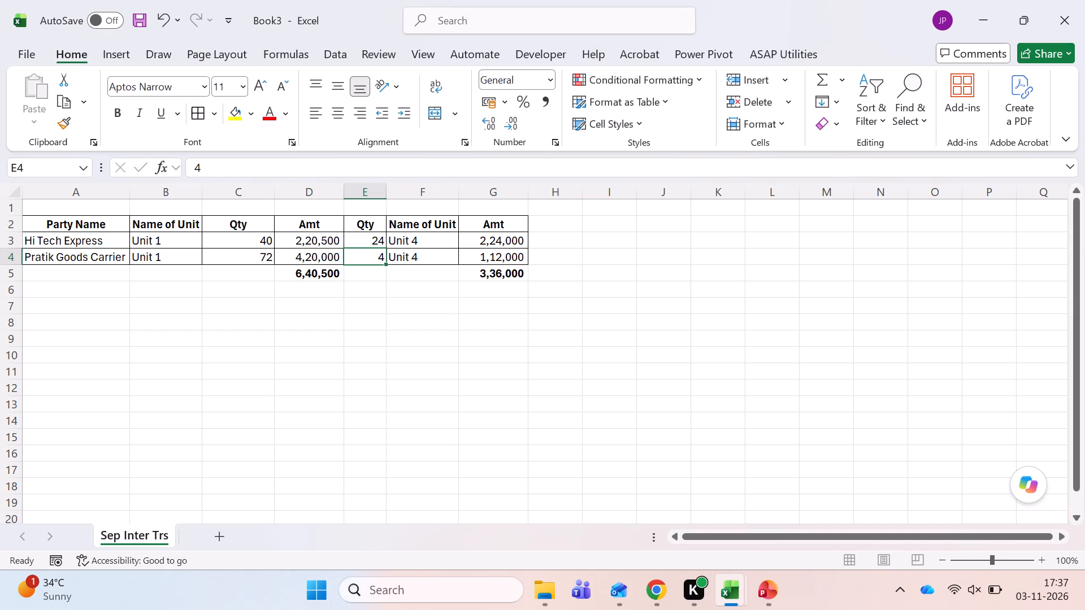
pyautogui.press('Up')
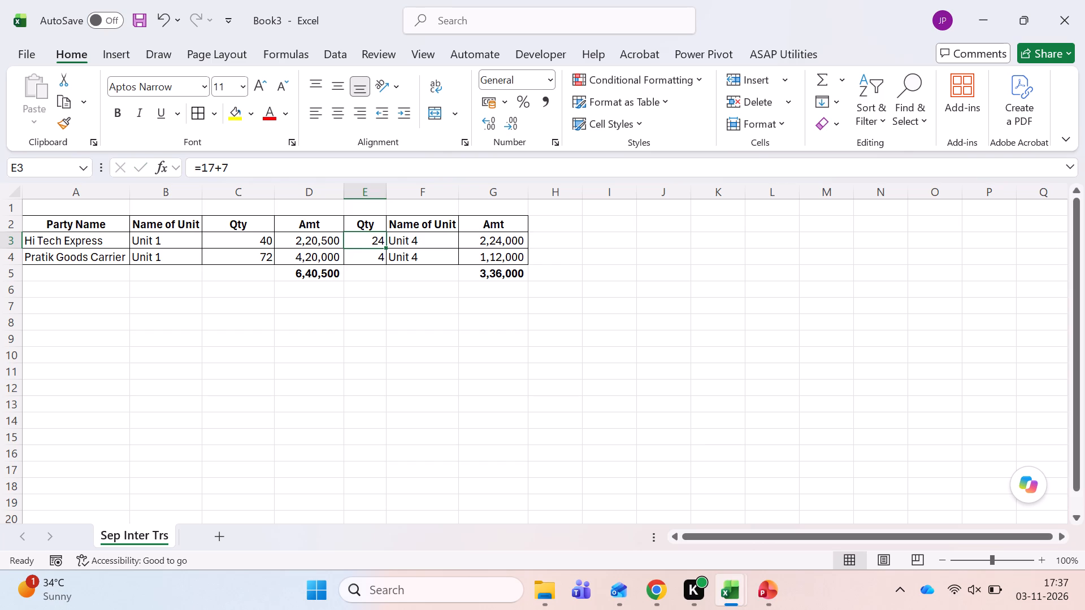
# Move Book3's Unit 4 Qty column E so it sits between the Unit 4 Name of Unit and Amt columns.
pyautogui.click(372, 192)
pyautogui.hotkey('ctrl', 'x')
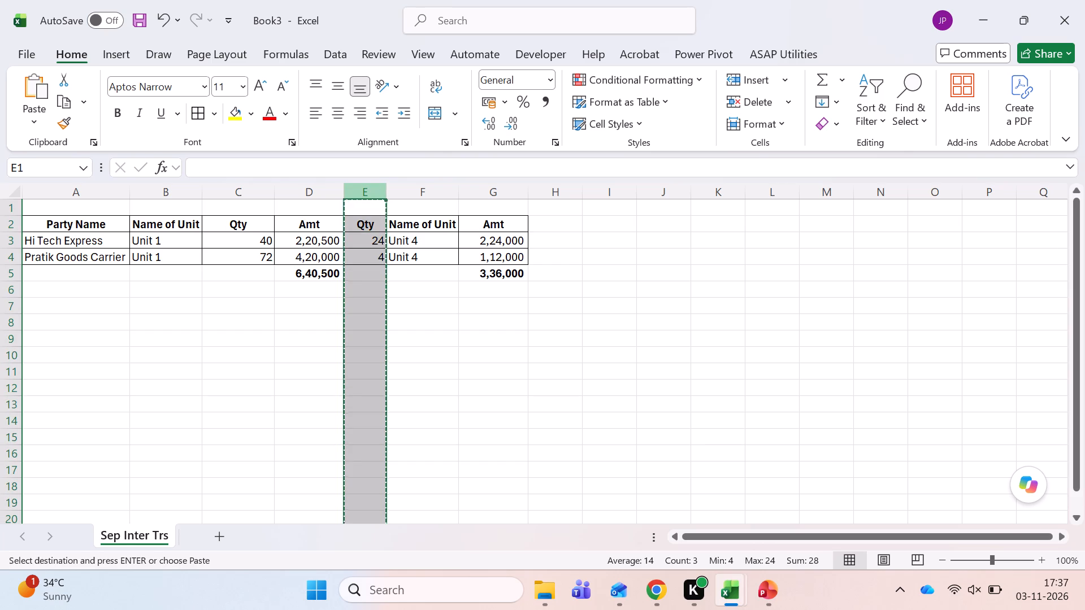
pyautogui.rightClick(482, 197)
pyautogui.click(544, 371)
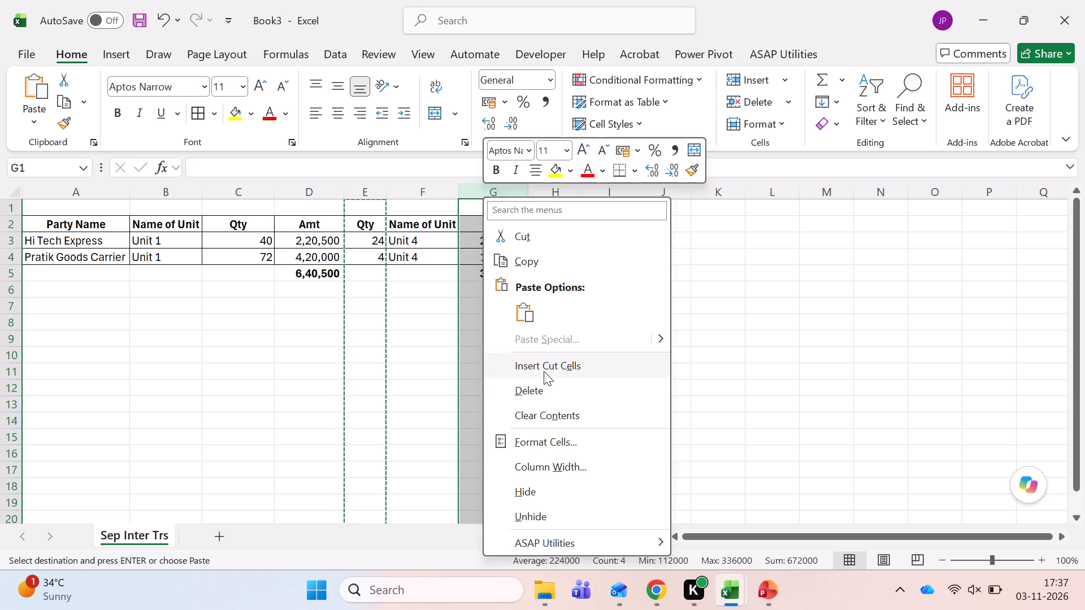
pyautogui.click(367, 232)
pyautogui.press('Left')
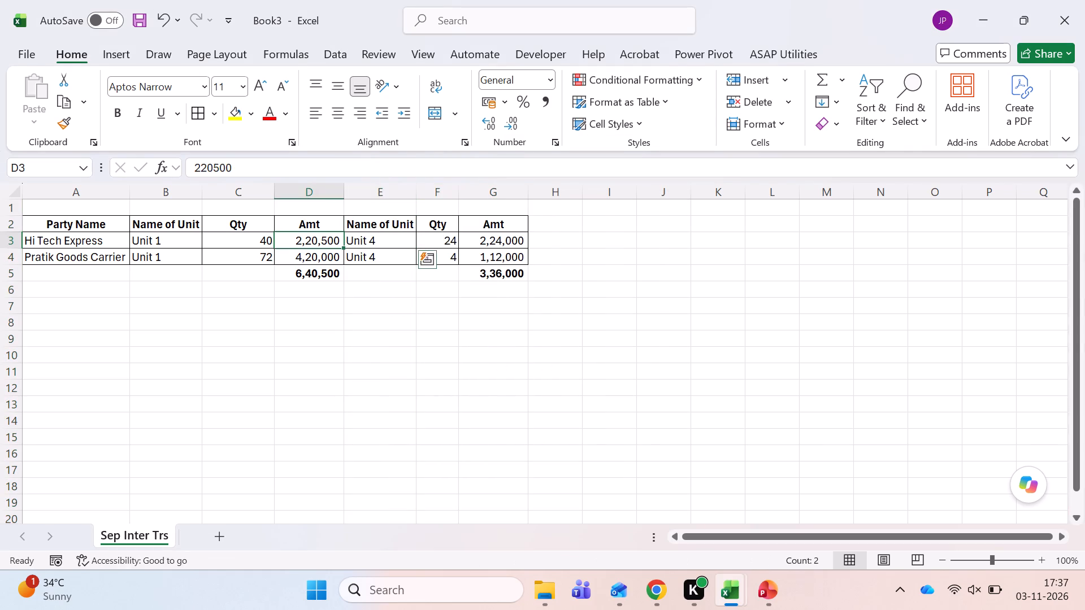
# On the genset workbook's 12.10.2026 sheet, filter TPT ERW BASIC to show only the 10500 rows.
pyautogui.press('Left')
pyautogui.press('Left')
pyautogui.press('Left')
pyautogui.press('Down')
pyautogui.hotkey('alt', 'Tab')
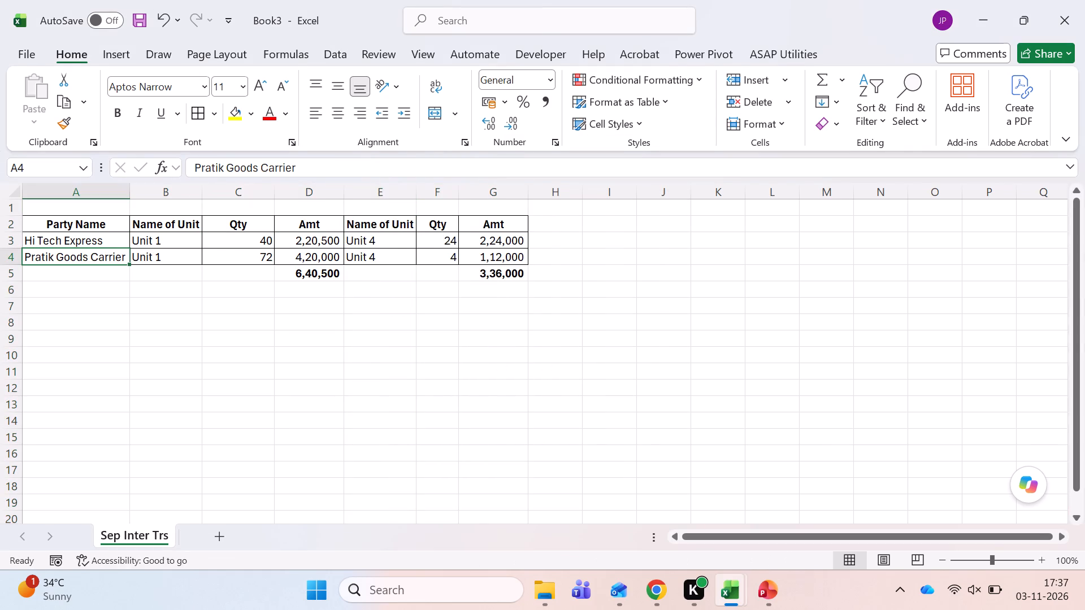
pyautogui.hotkey('ctrl', 'pagedown')
pyautogui.hotkey('ctrl', 'Up')
pyautogui.hotkey('ctrl', 'Left')
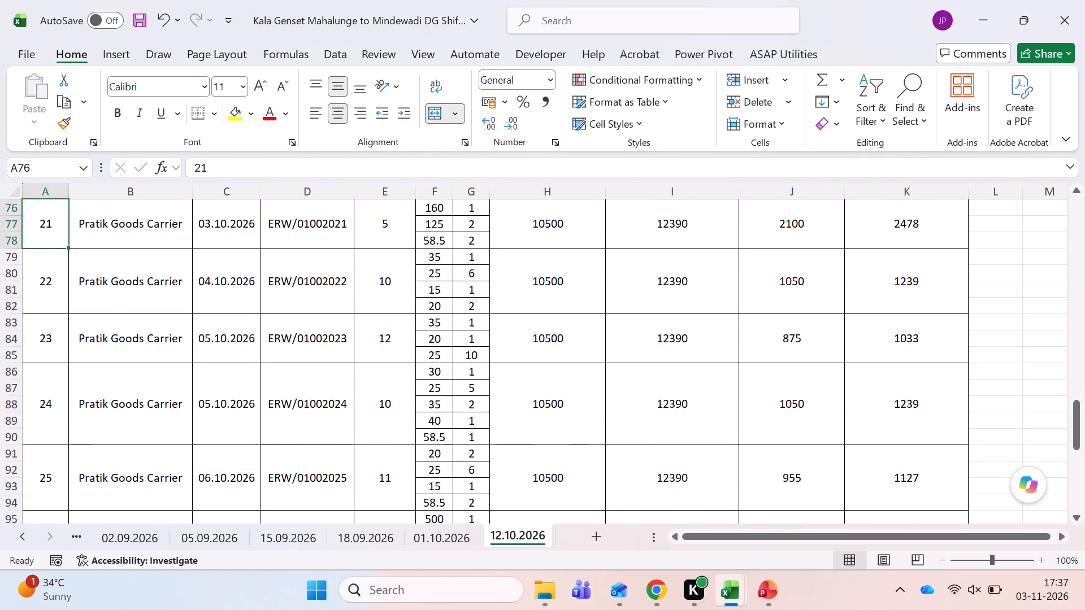
pyautogui.hotkey('ctrl', 'Up')
pyautogui.hotkey('ctrl', 'Up')
pyautogui.hotkey('ctrl', 'Up')
pyautogui.hotkey('ctrl', 'Up')
pyautogui.hotkey('ctrl', 'Home')
pyautogui.press('Right')
pyautogui.press('Right')
pyautogui.press('Right')
pyautogui.press('Right')
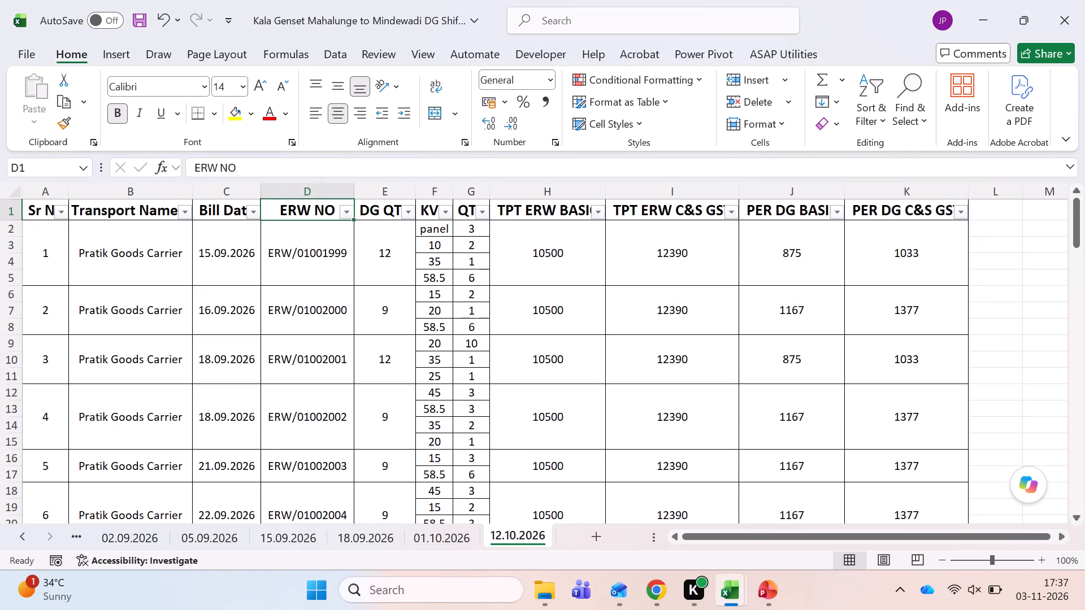
pyautogui.press('Right')
pyautogui.press('Right')
pyautogui.press('Right')
pyautogui.hotkey('alt', 'Down')
pyautogui.click(411, 389)
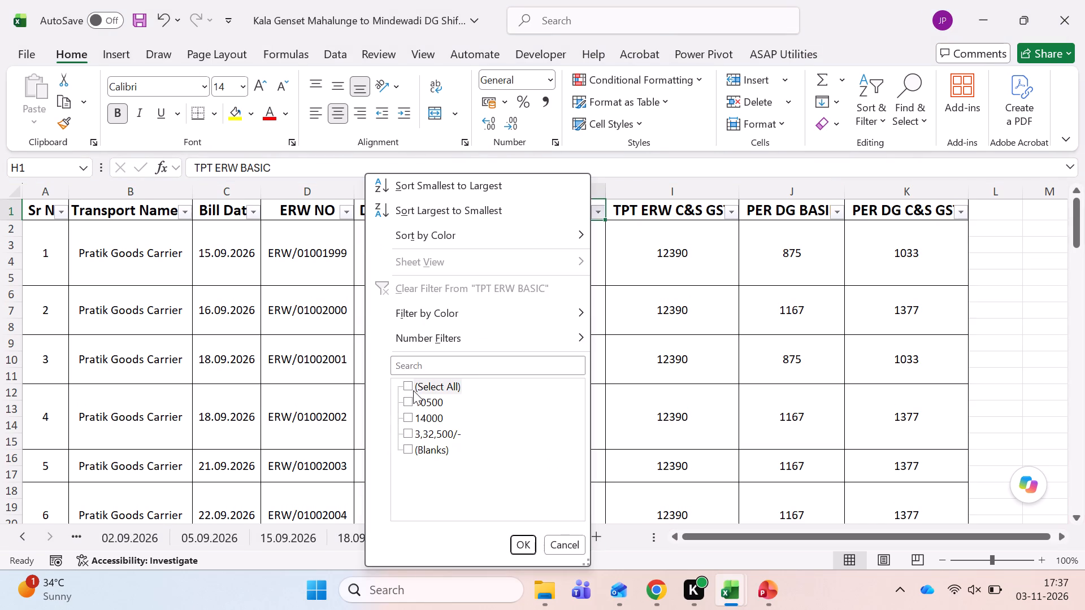
pyautogui.click(415, 395)
pyautogui.press('Return')
# Total the QTY of the filtered 10500 rows and set Pratik Goods Carrier's Unit 1 Qty in Book3 C4 to =72+94.
pyautogui.press('Down')
pyautogui.press('Left')
pyautogui.hotkey('ctrl', 'shift', 'Down')
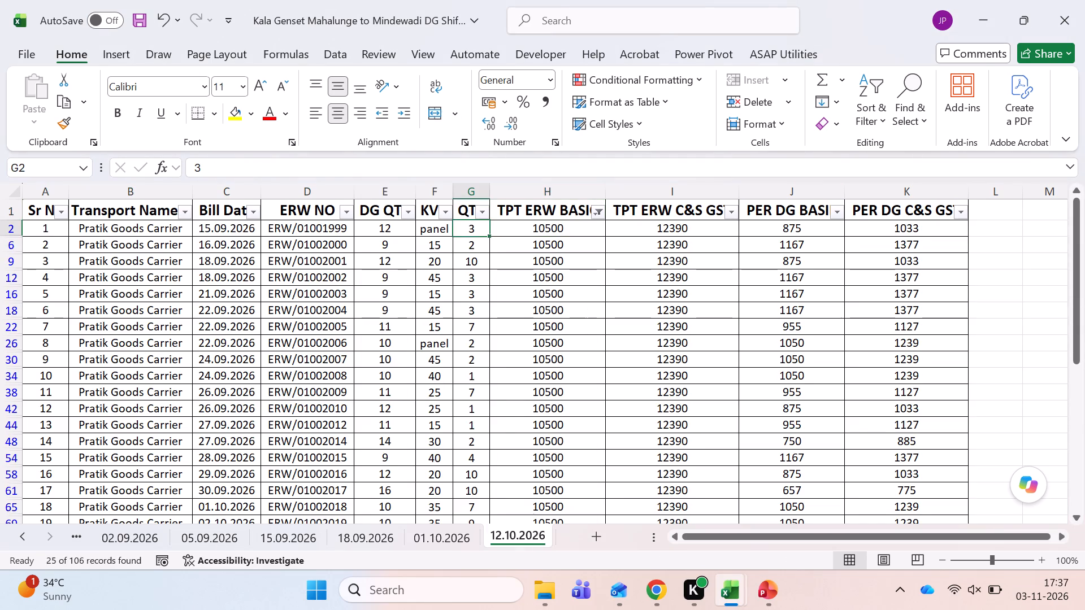
pyautogui.hotkey('alt', 'Tab')
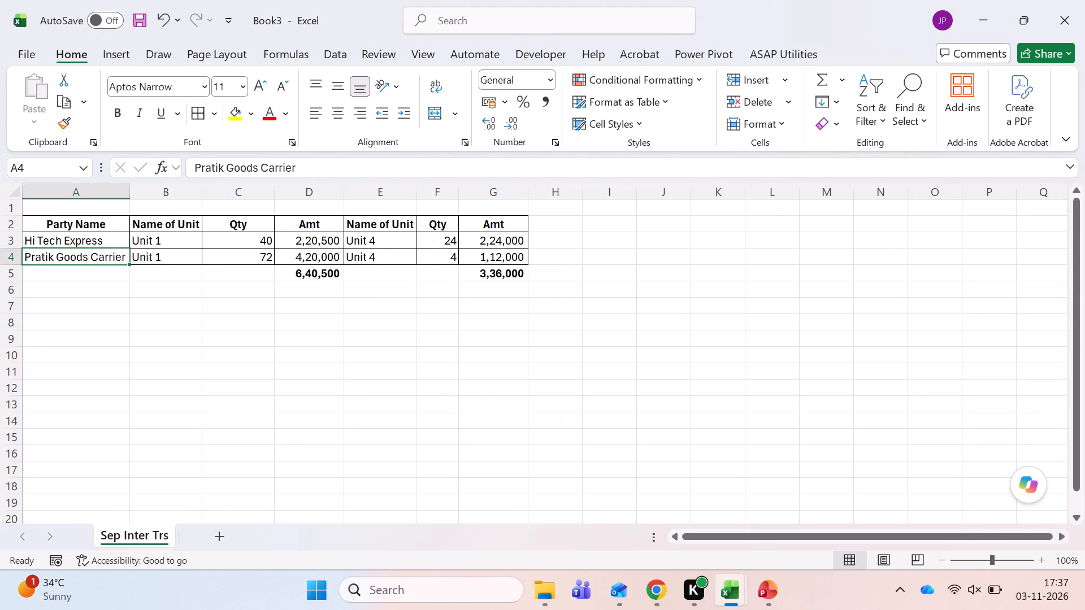
pyautogui.press('Right')
pyautogui.press('Right')
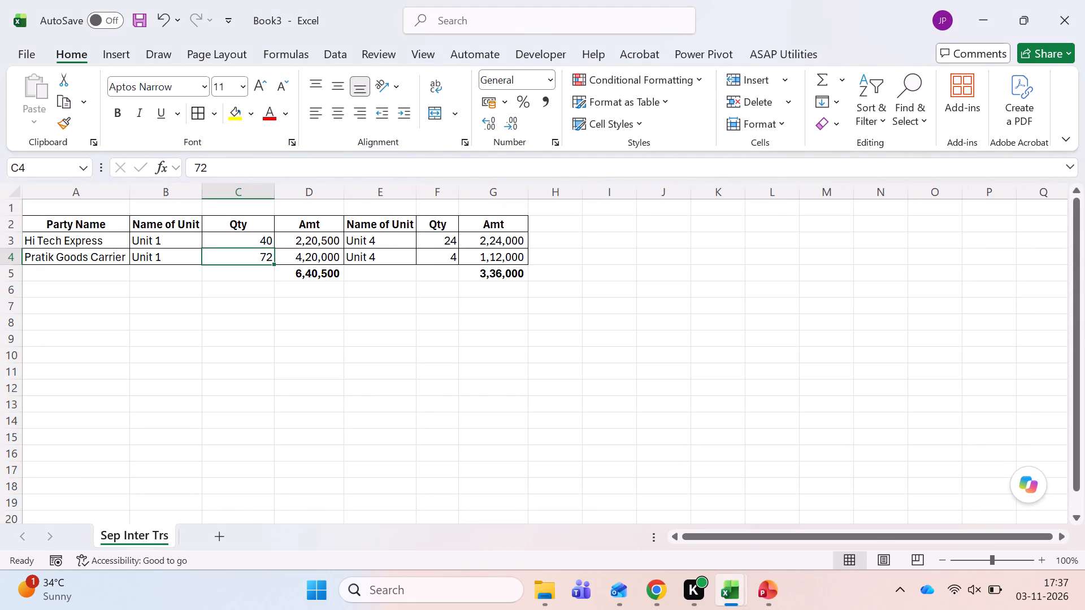
pyautogui.press('F2')
pyautogui.hotkey('ctrl', 'Left')
pyautogui.press('=')
pyautogui.hotkey('ctrl', 'Right')
pyautogui.hotkey('ctrl', 'Right')
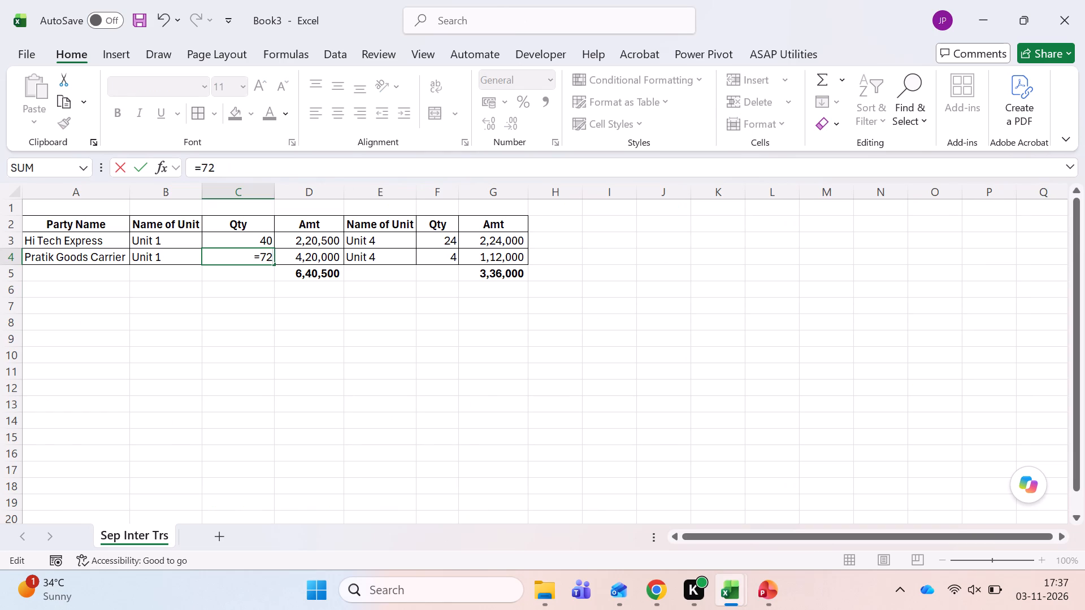
pyautogui.write('+94')
pyautogui.press('Tab')
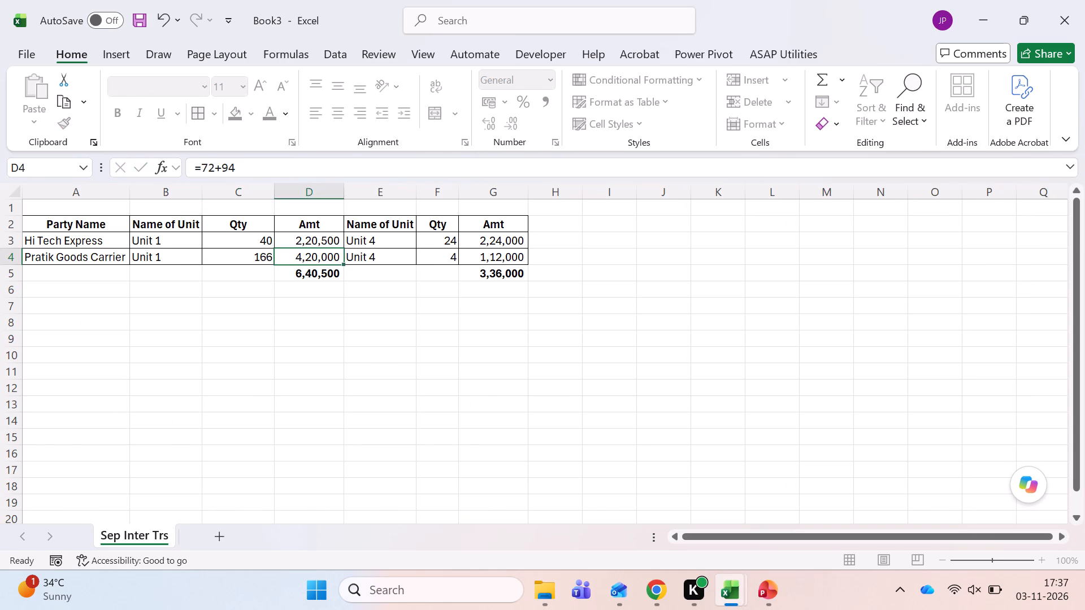
# Replace the formula in Book3 cell C4 with its plain value.
pyautogui.press('Left')
pyautogui.hotkey('ctrl', 'c')
pyautogui.hotkey('alt', 'e')
pyautogui.write('sv')
pyautogui.press('Return')
pyautogui.press('Escape')
# On the genset workbook's 12.10.2026 sheet, change the TPT ERW BASIC filter from 10500 to show only the 14000 rows.
pyautogui.press('Right')
pyautogui.press('Right')
pyautogui.press('Right')
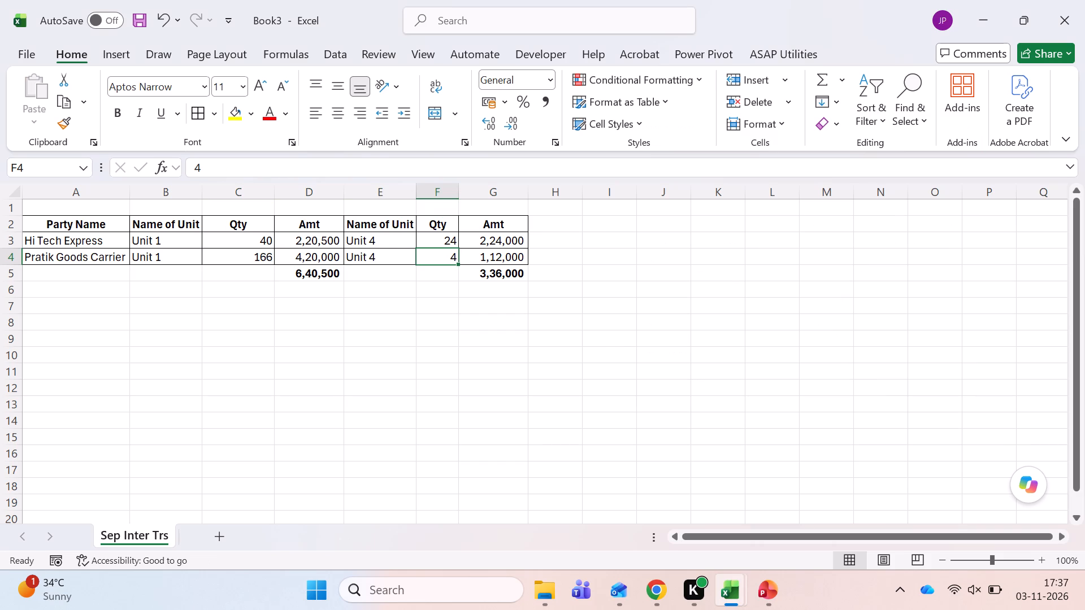
pyautogui.hotkey('alt', 'Tab')
pyautogui.hotkey('ctrl', 'Up')
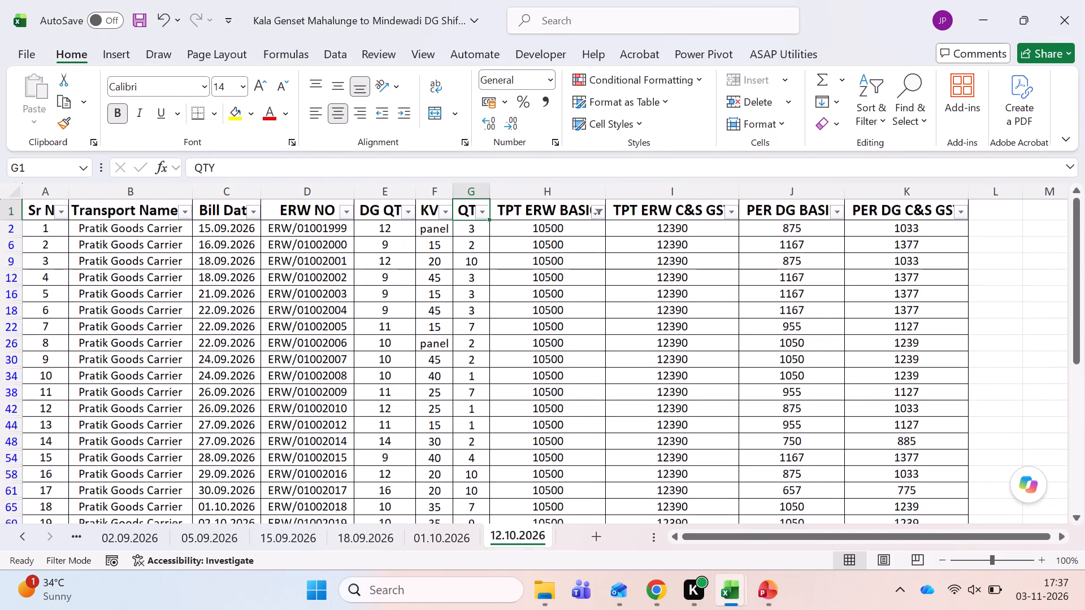
pyautogui.press('Right')
pyautogui.hotkey('alt', 'Down')
pyautogui.click(423, 399)
pyautogui.click(427, 419)
pyautogui.press('Return')
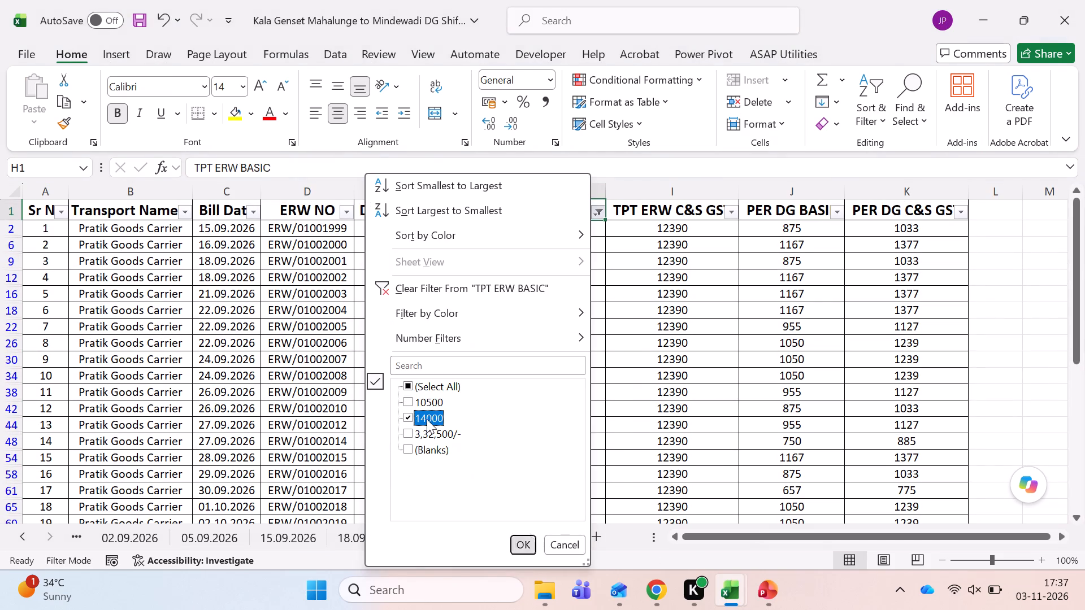
# Total the QTY of the filtered 14000 rows and set Pratik Goods Carrier's Unit 4 Qty in Book3 F4 to 9.
pyautogui.press('Down')
pyautogui.press('Left')
pyautogui.hotkey('ctrl', 'shift', 'Down')
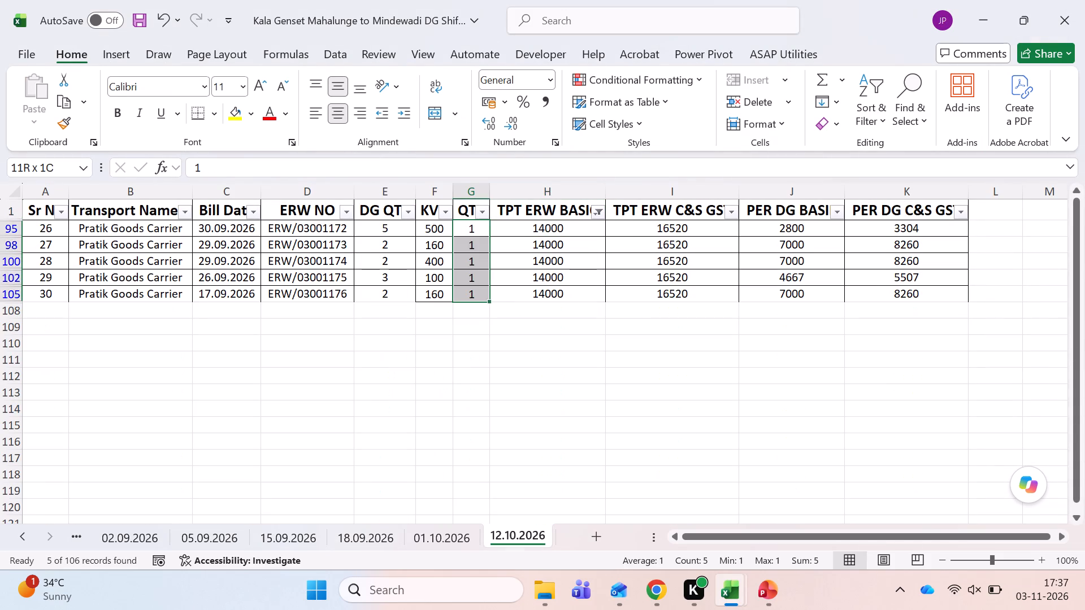
pyautogui.hotkey('alt', 'Tab')
pyautogui.press('9')
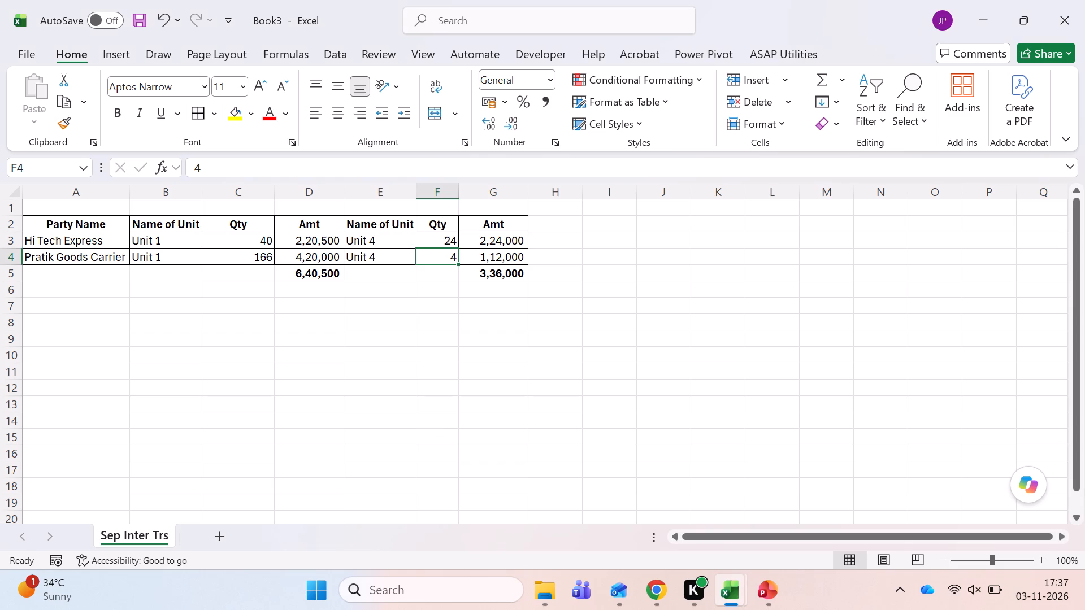
pyautogui.press('Return')
# Add the heading Per Qty Cost in Book3 cell I2 and widen column I to fit it.
pyautogui.press('Up')
pyautogui.press('Up')
pyautogui.press('Up')
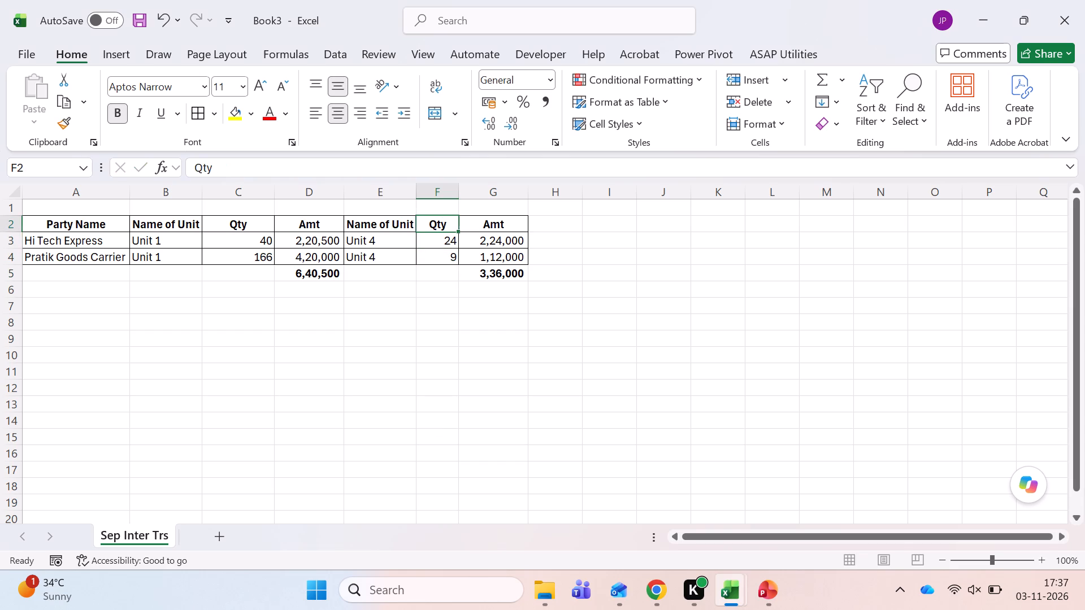
pyautogui.press('Down')
pyautogui.press('Down')
pyautogui.press('Left')
pyautogui.press('Left')
pyautogui.press('Left')
pyautogui.press('Up')
pyautogui.press('Up')
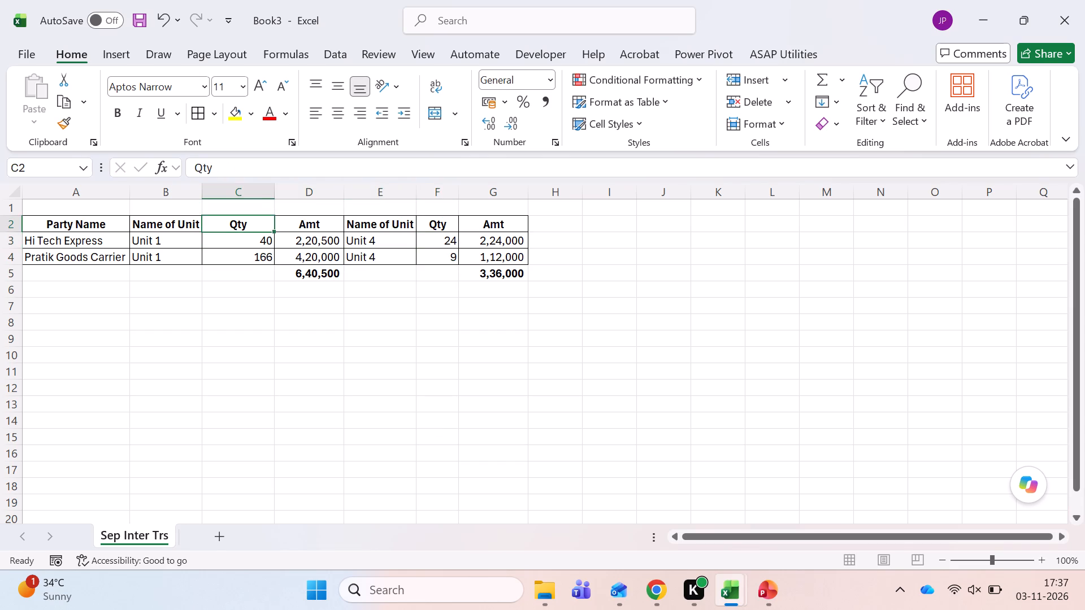
pyautogui.press('Right')
pyautogui.press('Right')
pyautogui.press('Right')
pyautogui.press('Right')
pyautogui.press('Right')
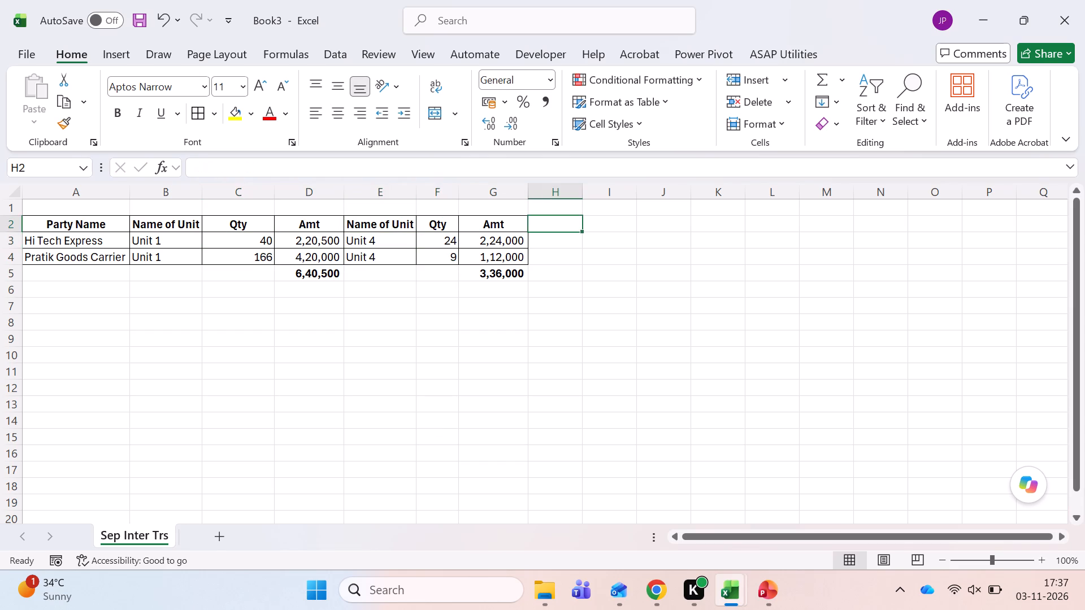
pyautogui.press('Right')
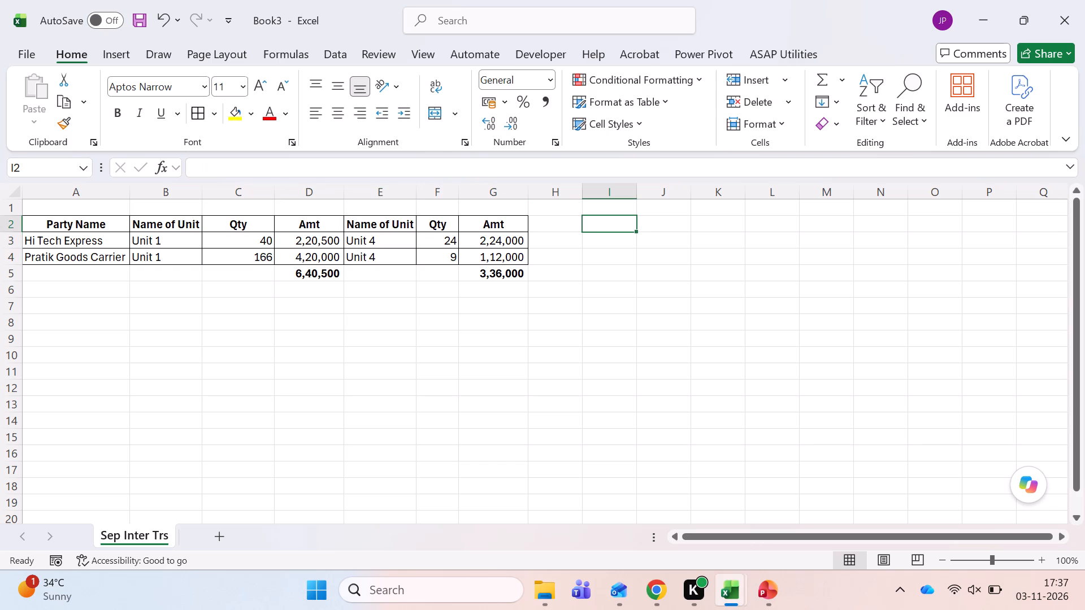
pyautogui.write('Per Qty Cost')
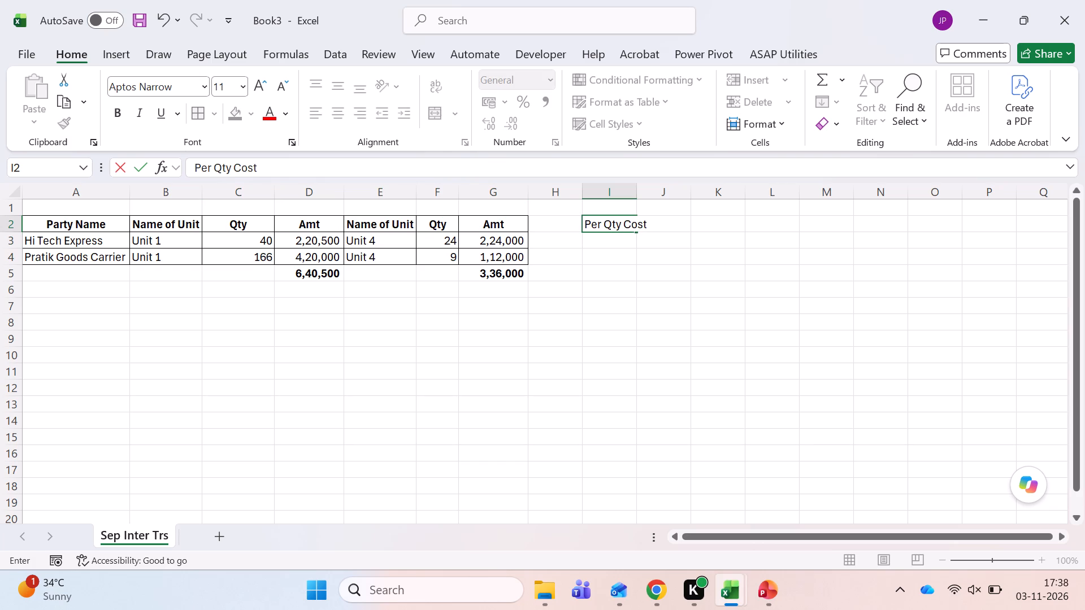
pyautogui.press('Tab')
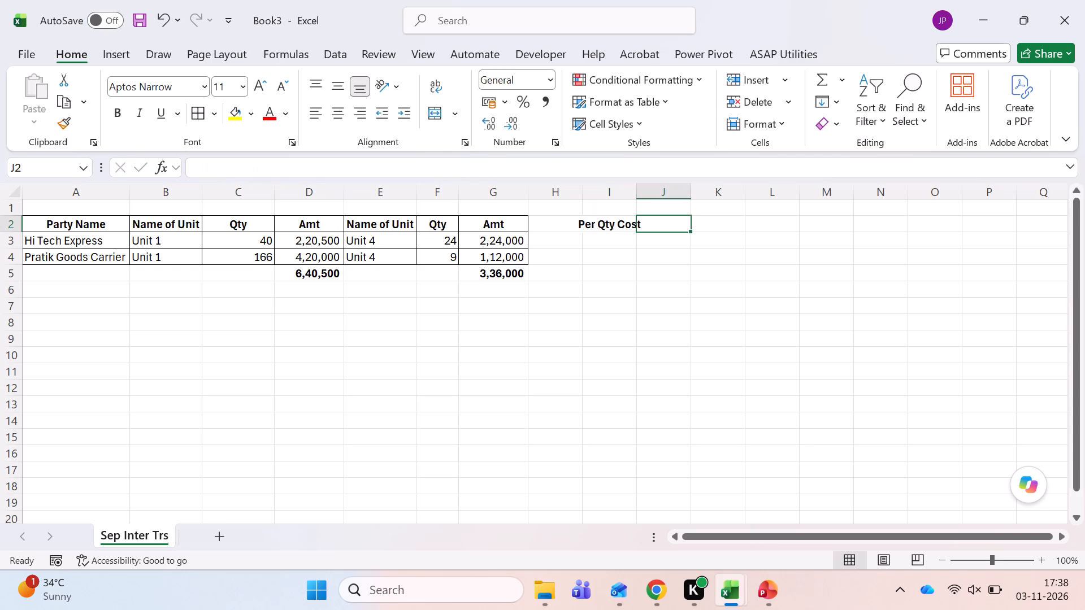
pyautogui.doubleClick(639, 187)
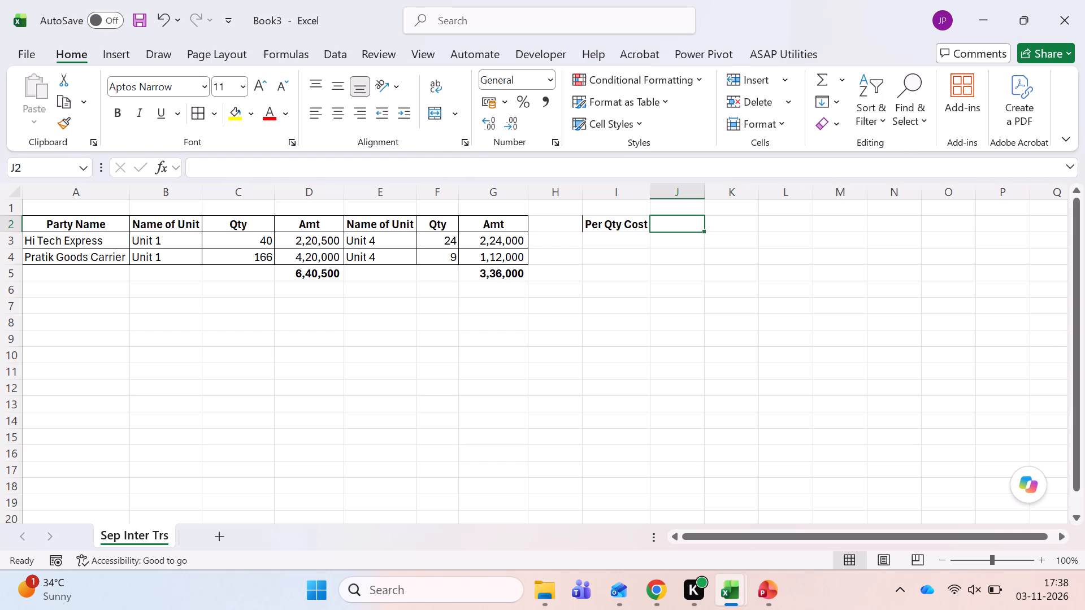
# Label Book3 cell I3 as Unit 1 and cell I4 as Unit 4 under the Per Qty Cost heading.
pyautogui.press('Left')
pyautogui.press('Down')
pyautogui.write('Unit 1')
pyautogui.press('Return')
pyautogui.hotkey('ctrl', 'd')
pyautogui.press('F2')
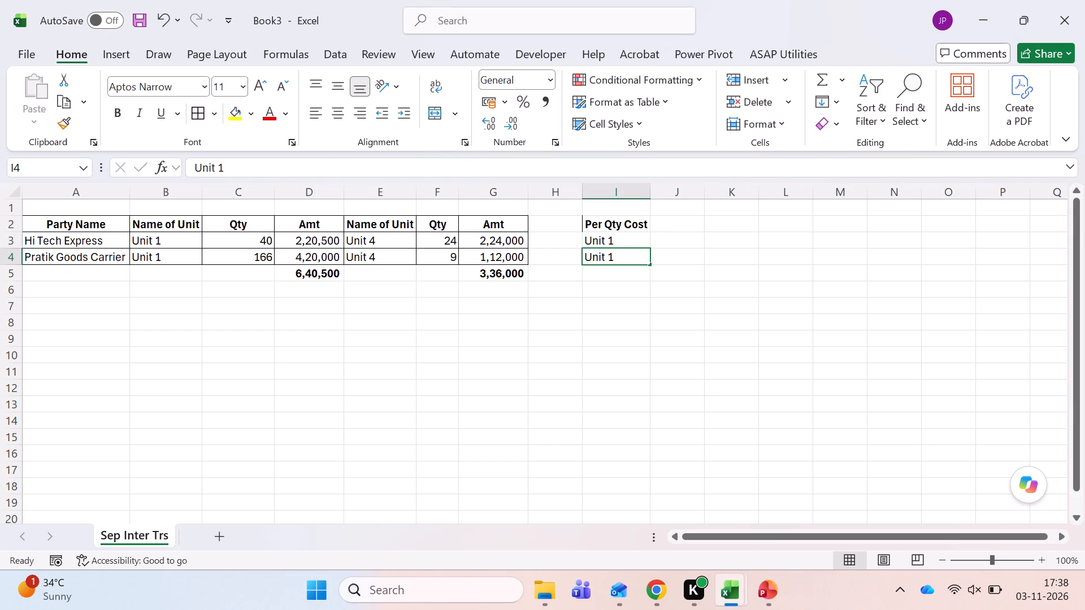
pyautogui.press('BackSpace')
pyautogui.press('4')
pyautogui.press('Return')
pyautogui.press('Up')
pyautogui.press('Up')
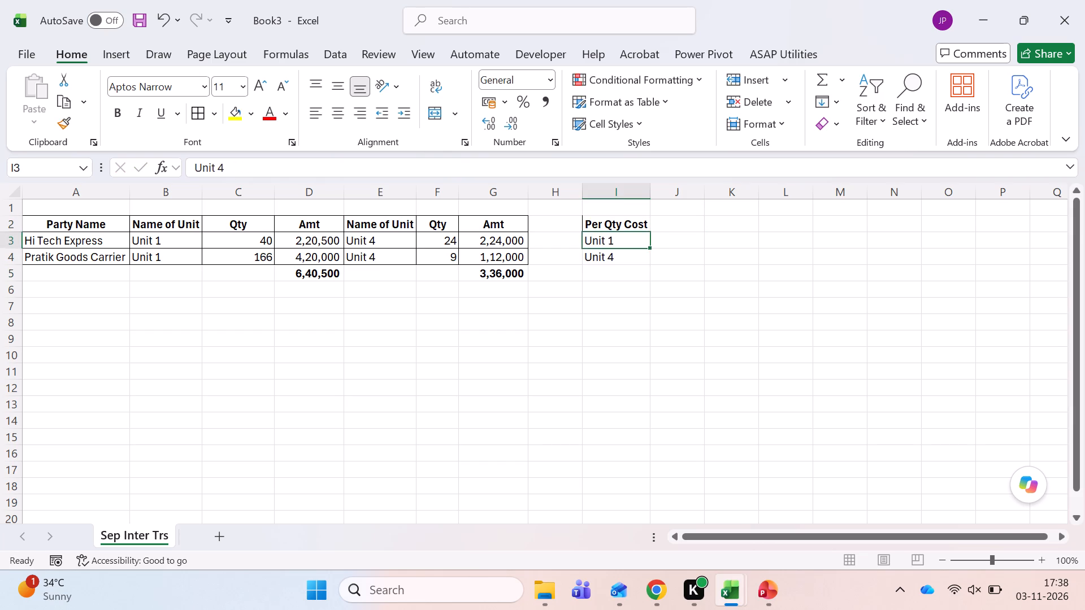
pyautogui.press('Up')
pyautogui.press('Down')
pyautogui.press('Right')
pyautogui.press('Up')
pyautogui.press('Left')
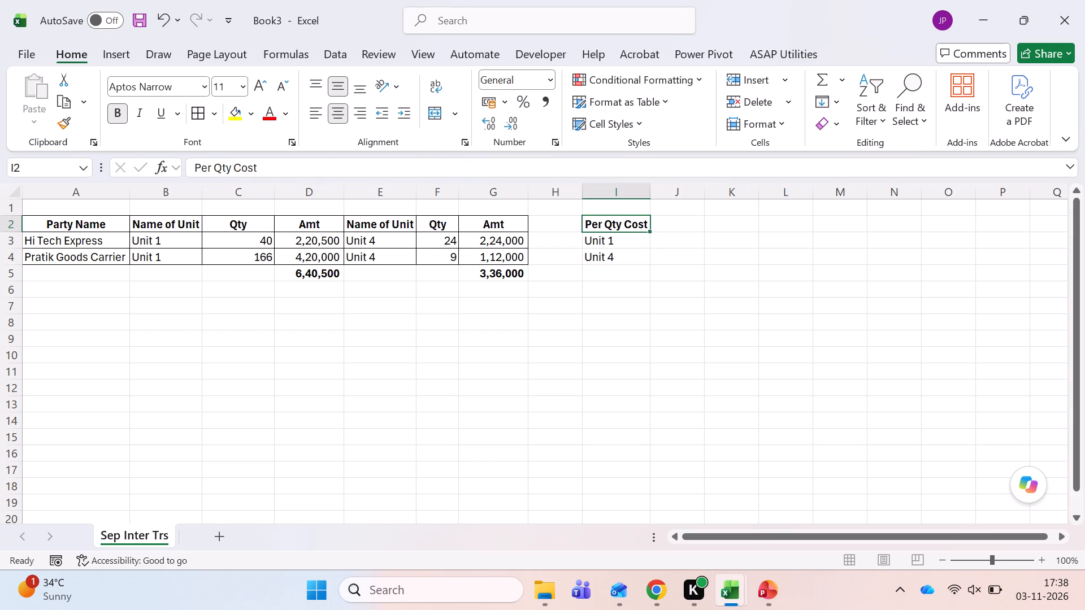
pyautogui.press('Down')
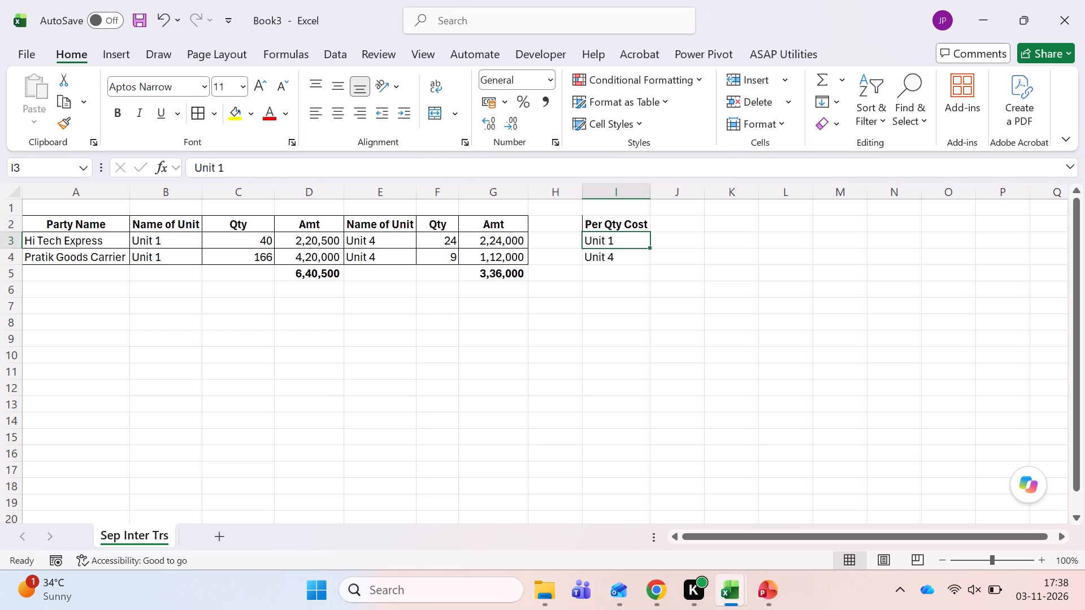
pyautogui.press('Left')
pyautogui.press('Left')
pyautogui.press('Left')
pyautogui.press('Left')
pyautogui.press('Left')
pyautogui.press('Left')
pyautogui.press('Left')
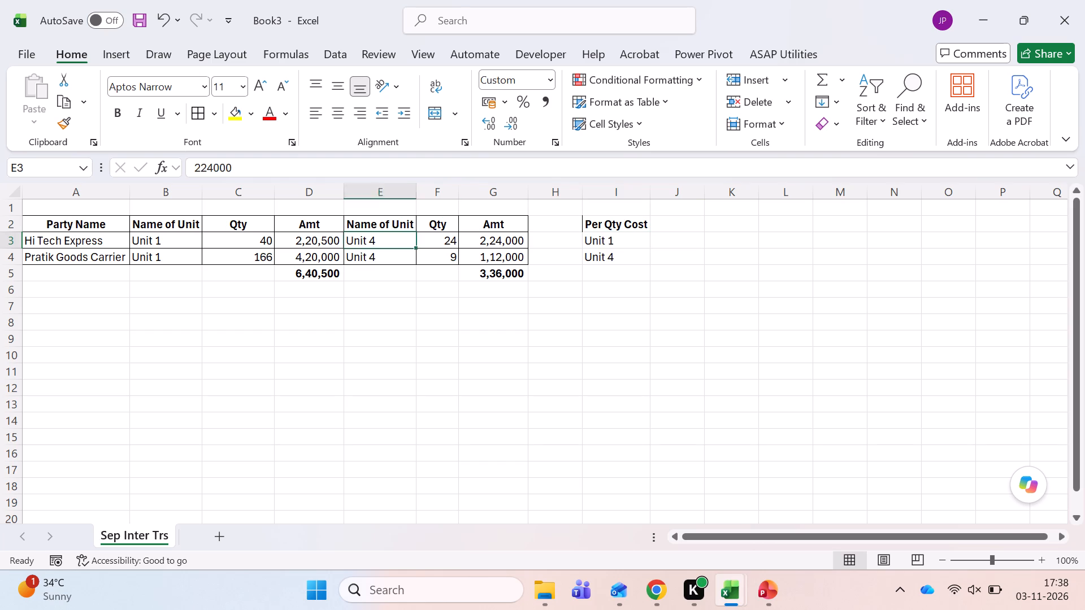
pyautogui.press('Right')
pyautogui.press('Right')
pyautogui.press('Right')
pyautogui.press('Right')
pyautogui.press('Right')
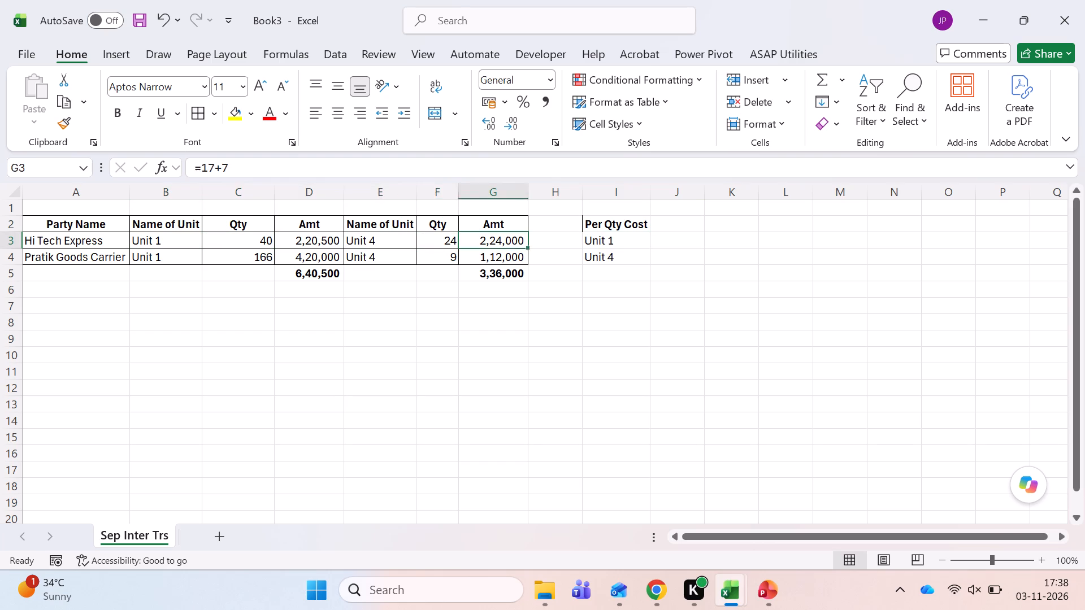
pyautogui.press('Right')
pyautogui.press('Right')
# Copy the party names and Unit 1 labels from A3:B4 to I3:J4 and widen column I to fit.
pyautogui.press('Left')
pyautogui.press('Left')
pyautogui.press('Left')
pyautogui.press('Left')
pyautogui.press('Left')
pyautogui.press('Left')
pyautogui.press('Left')
pyautogui.press('Left')
pyautogui.press('Left')
pyautogui.press('Left')
pyautogui.press('Left')
pyautogui.press('Left')
pyautogui.press('Left')
pyautogui.press('Left')
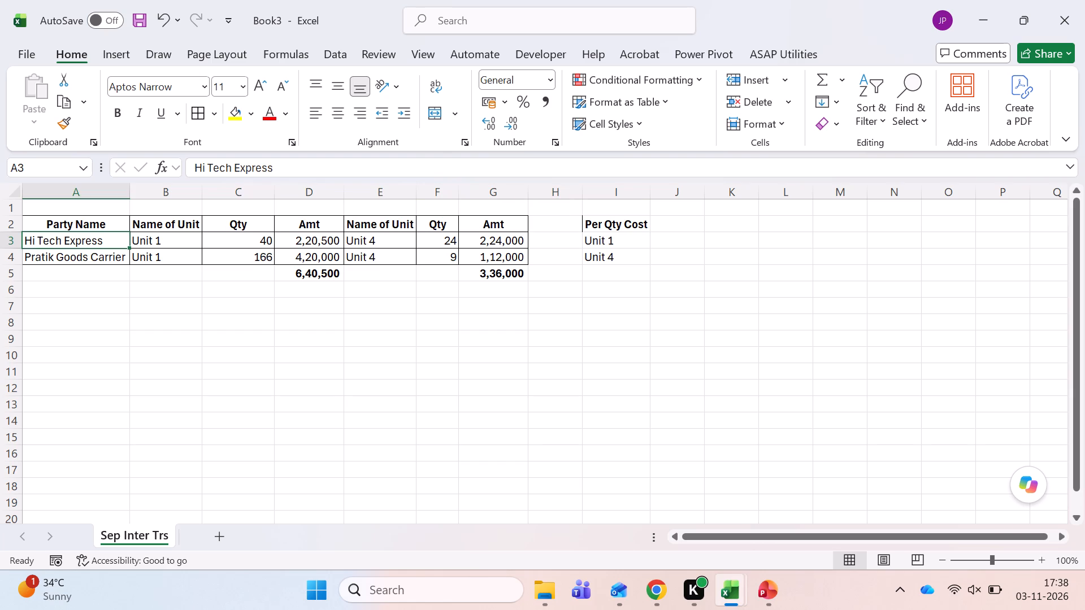
pyautogui.hotkey('shift', 'Right')
pyautogui.hotkey('shift', 'Right')
pyautogui.hotkey('shift', 'Left')
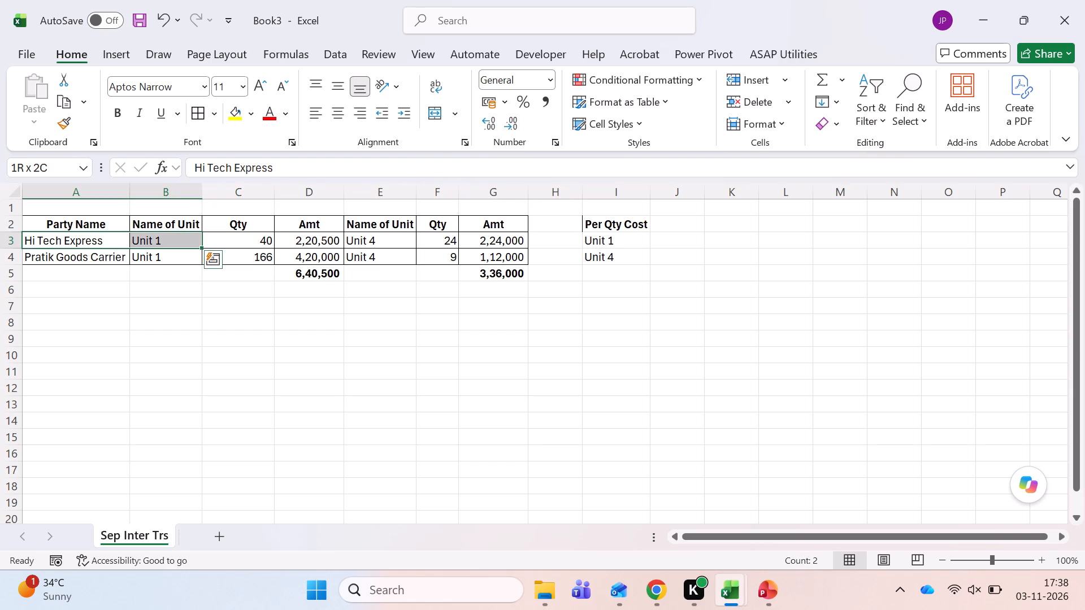
pyautogui.hotkey('shift', 'Down')
pyautogui.hotkey('ctrl', 'c')
pyautogui.press('Right')
pyautogui.press('Right')
pyautogui.press('Right')
pyautogui.press('Right')
pyautogui.press('Right')
pyautogui.press('Right')
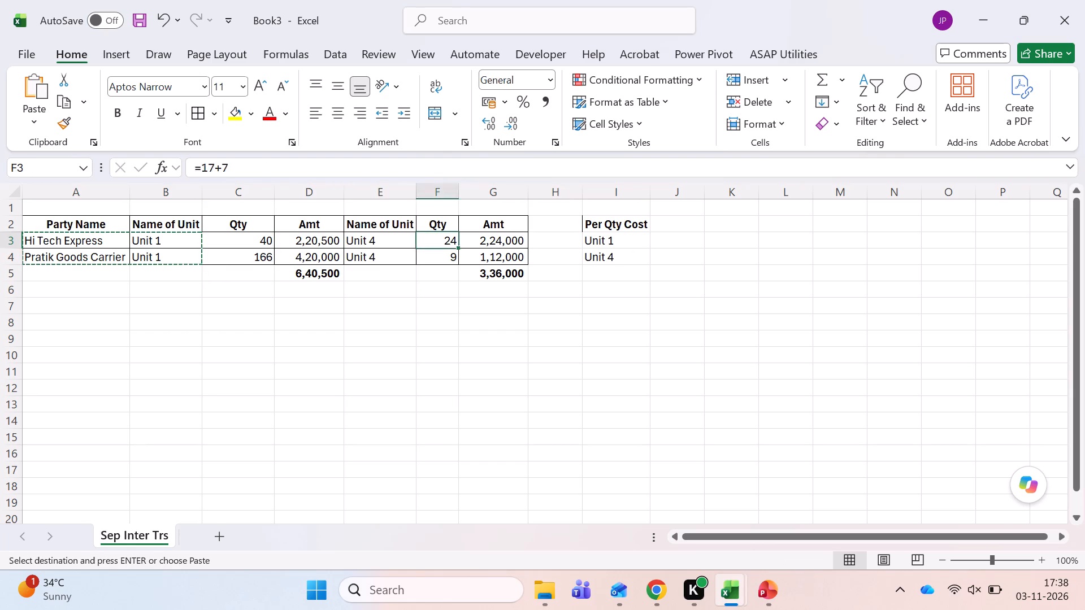
pyautogui.press('Right')
pyautogui.press('Right')
pyautogui.hotkey('ctrl', 'v')
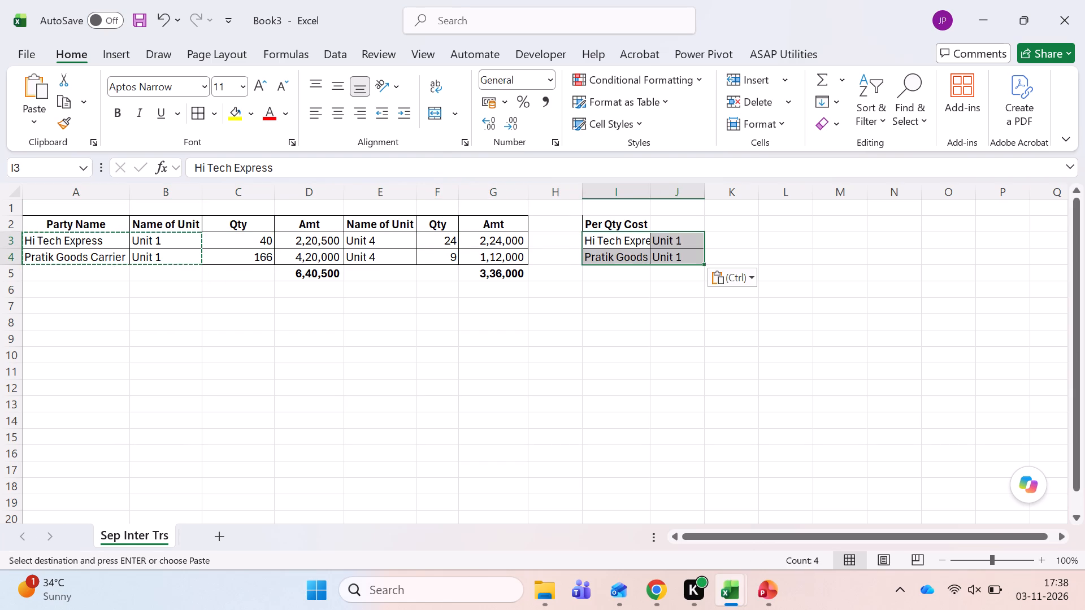
pyautogui.press('Left')
pyautogui.doubleClick(650, 194)
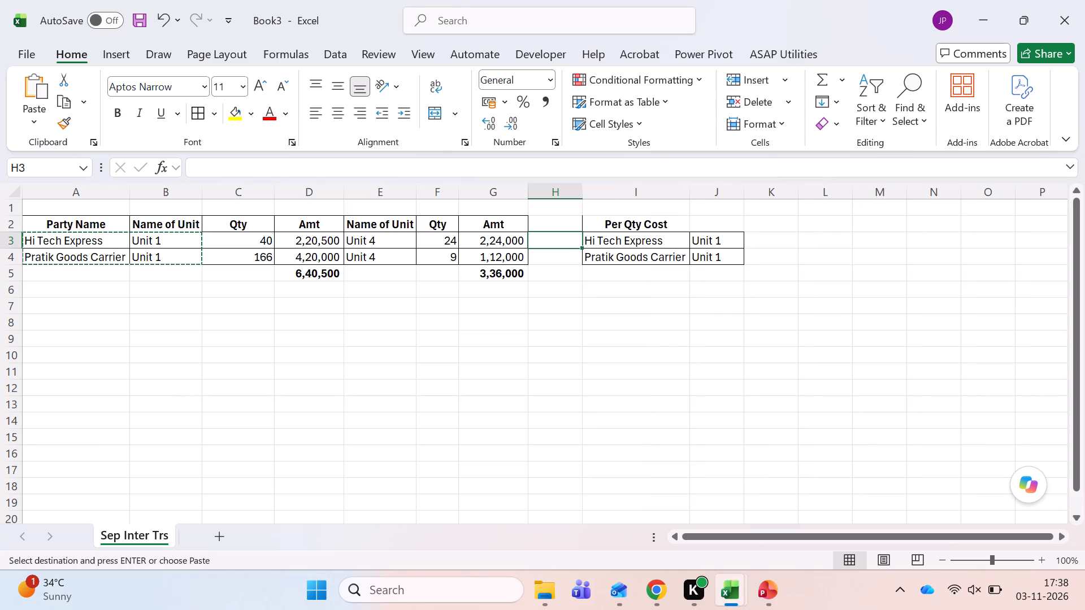
# Copy the Unit 4 labels from E3:E4 into L3:L4, leaving column K free for the Unit 1 costs.
pyautogui.click(77, 241)
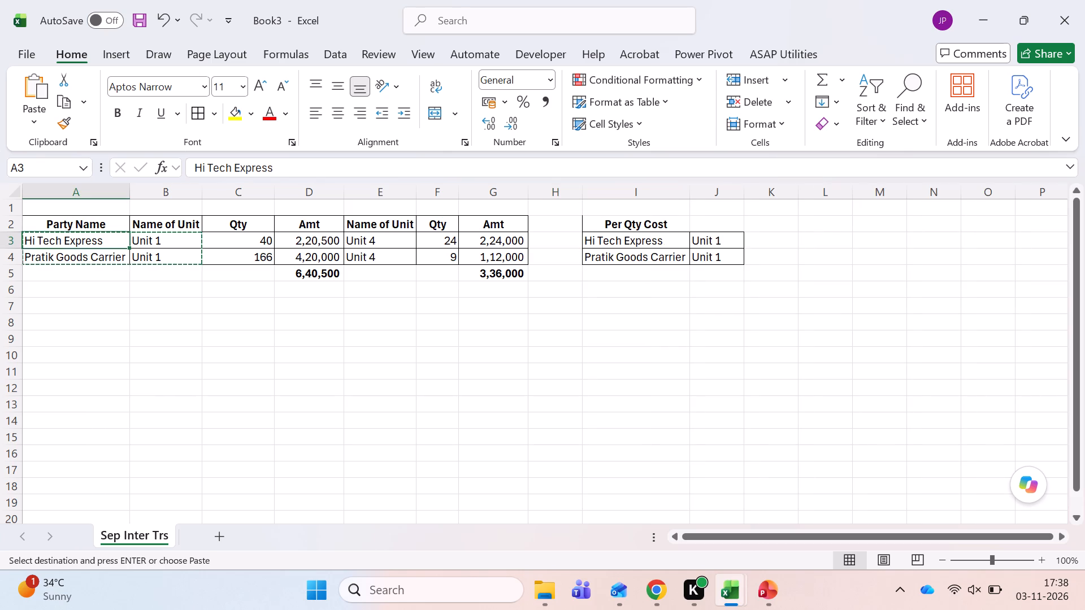
pyautogui.press('Right')
pyautogui.press('Right')
pyautogui.press('Right')
pyautogui.press('Right')
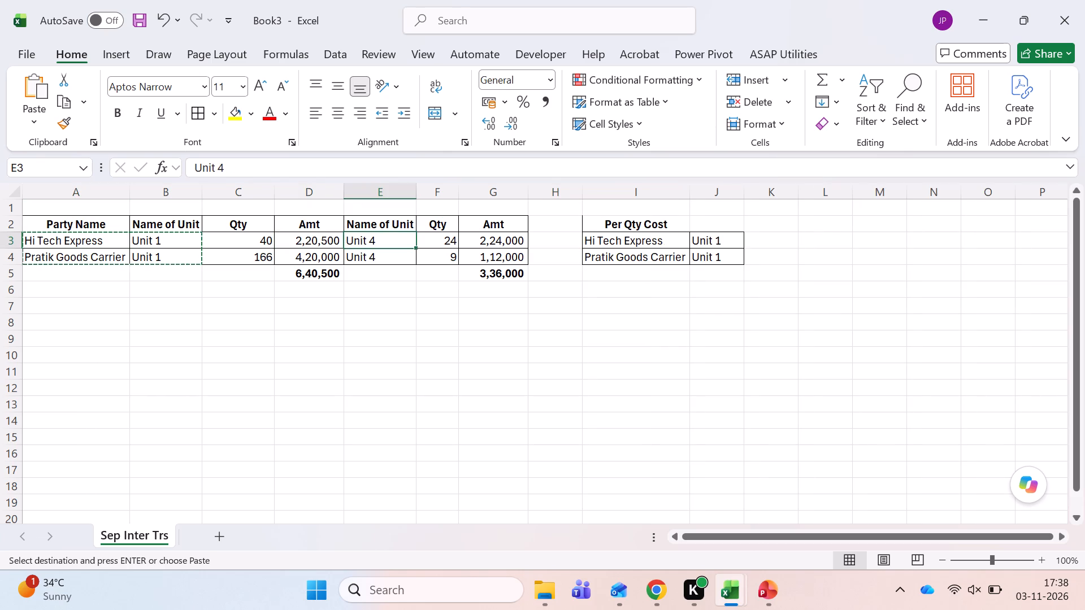
pyautogui.hotkey('shift', 'Down')
pyautogui.hotkey('ctrl', 'c')
pyautogui.press('Right')
pyautogui.press('Right')
pyautogui.press('Right')
pyautogui.press('Right')
pyautogui.press('Right')
pyautogui.press('Right')
pyautogui.press('Right')
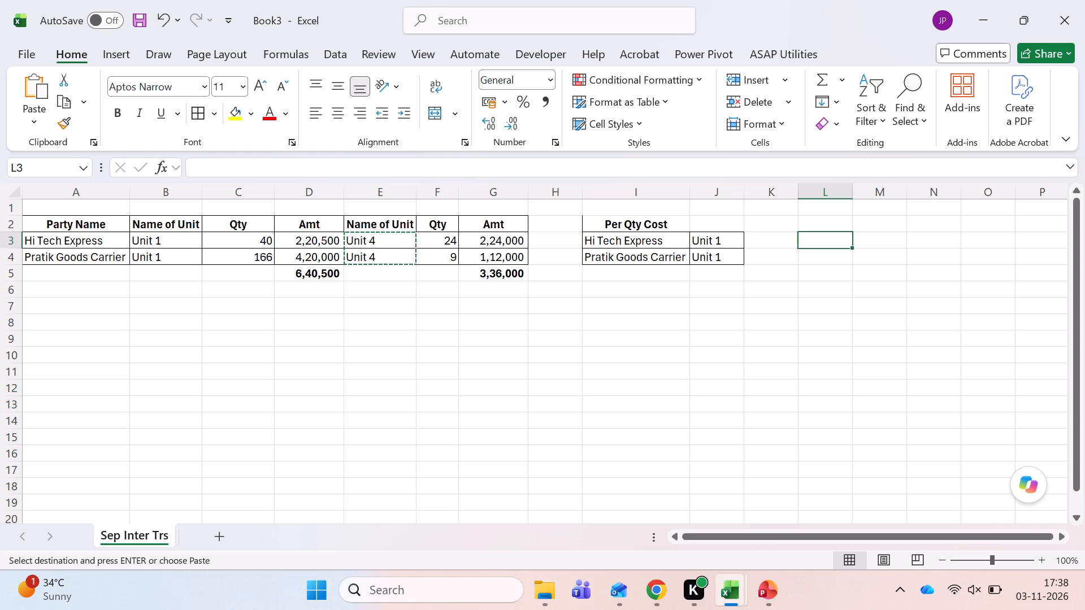
pyautogui.press('Return')
# Calculate Hi Tech Express's Unit 1 per-quantity cost in K3 with the formula =D3/C3.
pyautogui.press('Left')
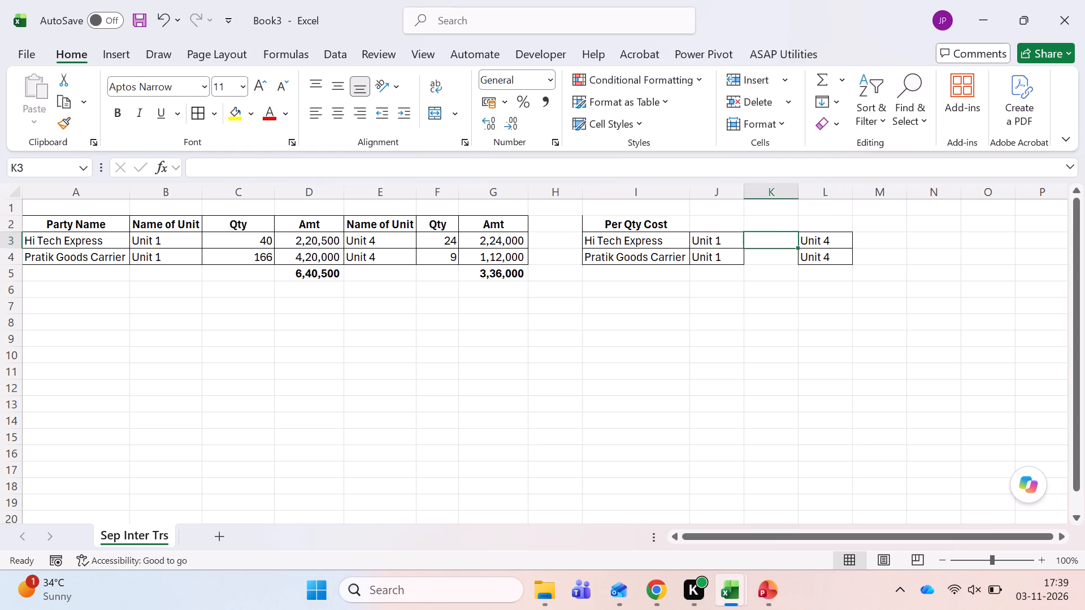
pyautogui.press('=')
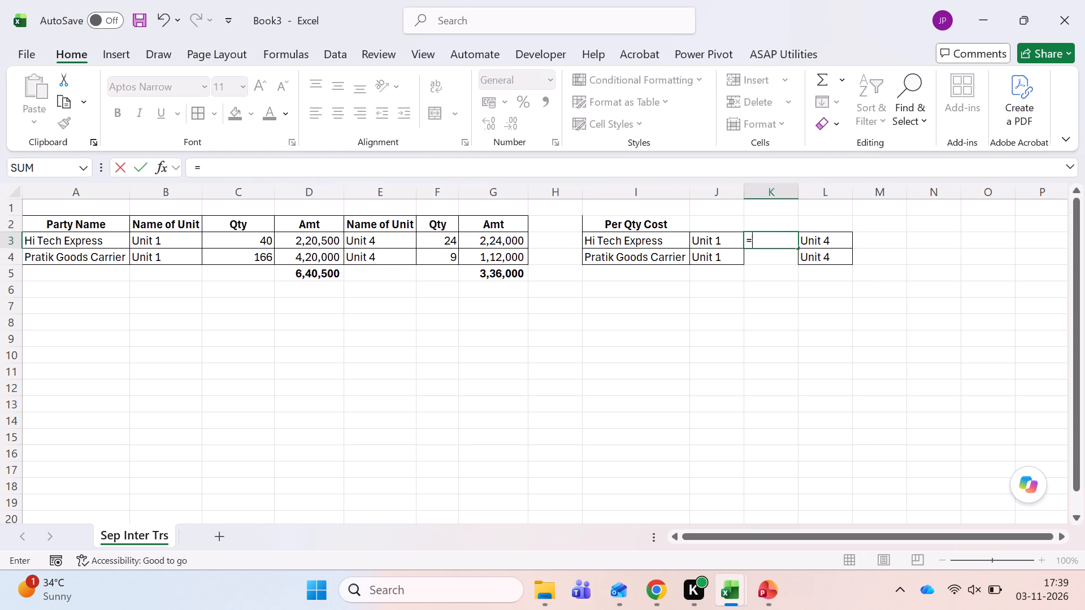
pyautogui.press('Left')
pyautogui.press('Left')
pyautogui.press('Left')
pyautogui.press('Left')
pyautogui.press('Left')
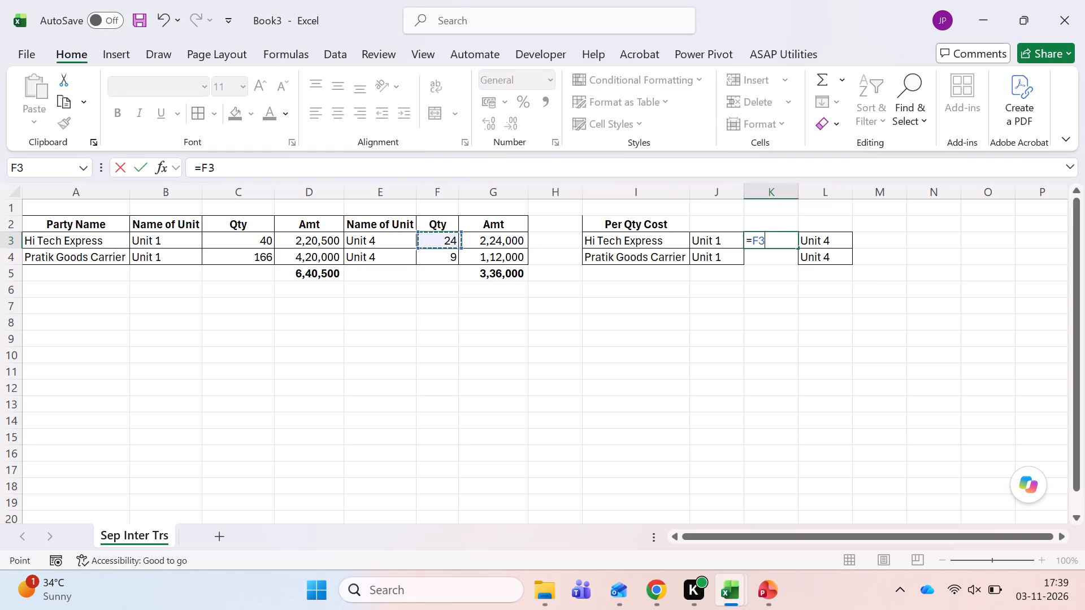
pyautogui.press('Left')
pyautogui.press('Left')
pyautogui.press('/')
pyautogui.press('Left')
pyautogui.press('Left')
pyautogui.press('Left')
pyautogui.press('Left')
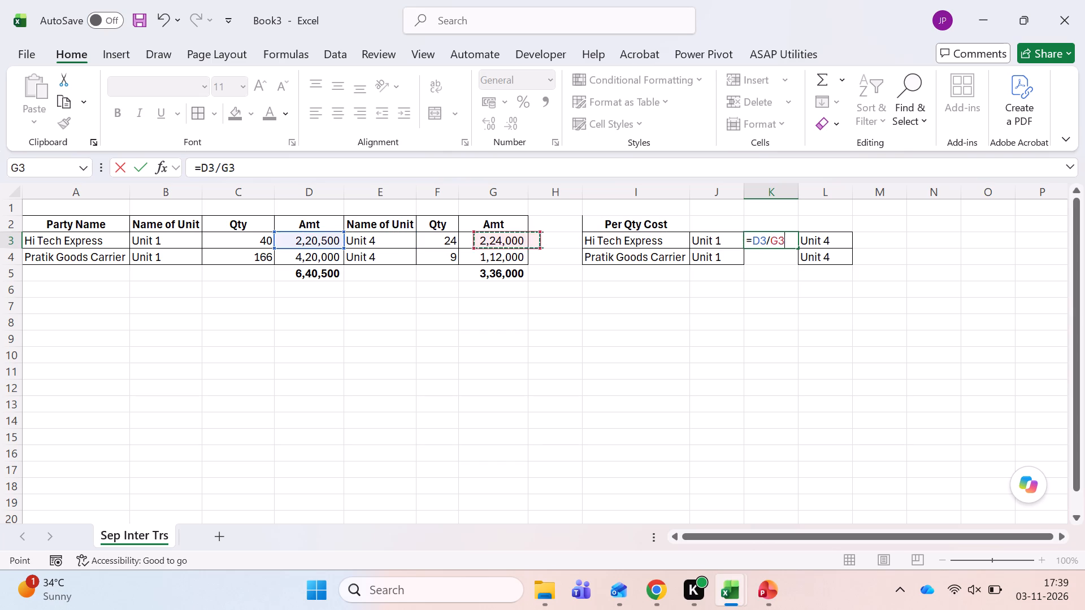
pyautogui.press('Left')
pyautogui.press('Left')
pyautogui.press('Left')
pyautogui.press('Left')
pyautogui.press('Return')
# Calculate Hi Tech Express's Unit 4 per-quantity cost in M3 with the formula =G3/F3.
pyautogui.press('Up')
pyautogui.press('Right')
pyautogui.press('Right')
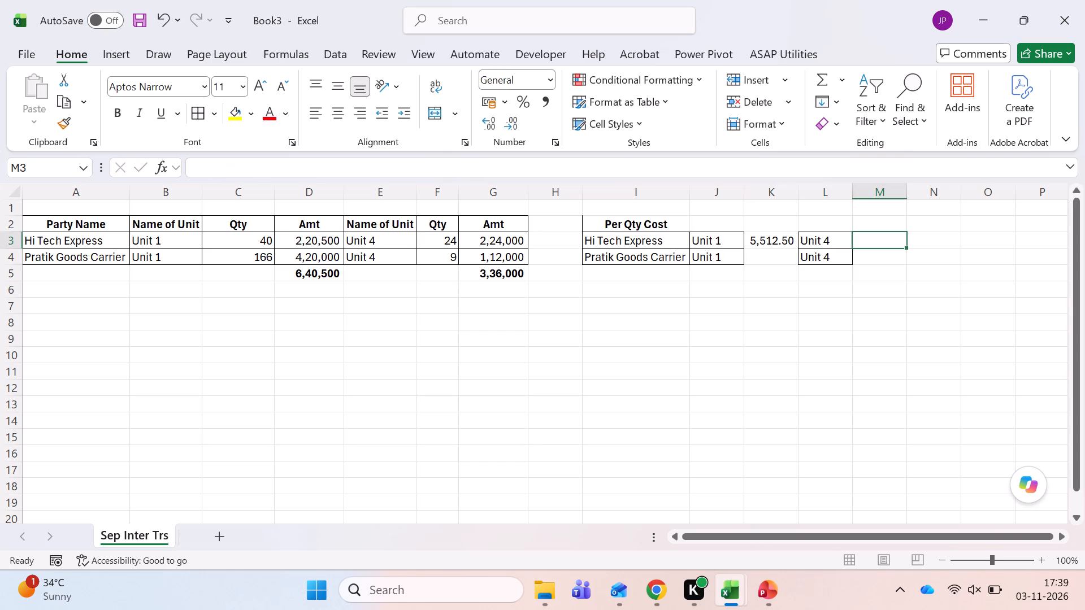
pyautogui.press('=')
pyautogui.press('Left')
pyautogui.press('Left')
pyautogui.press('Left')
pyautogui.press('Left')
pyautogui.press('Left')
pyautogui.press('Left')
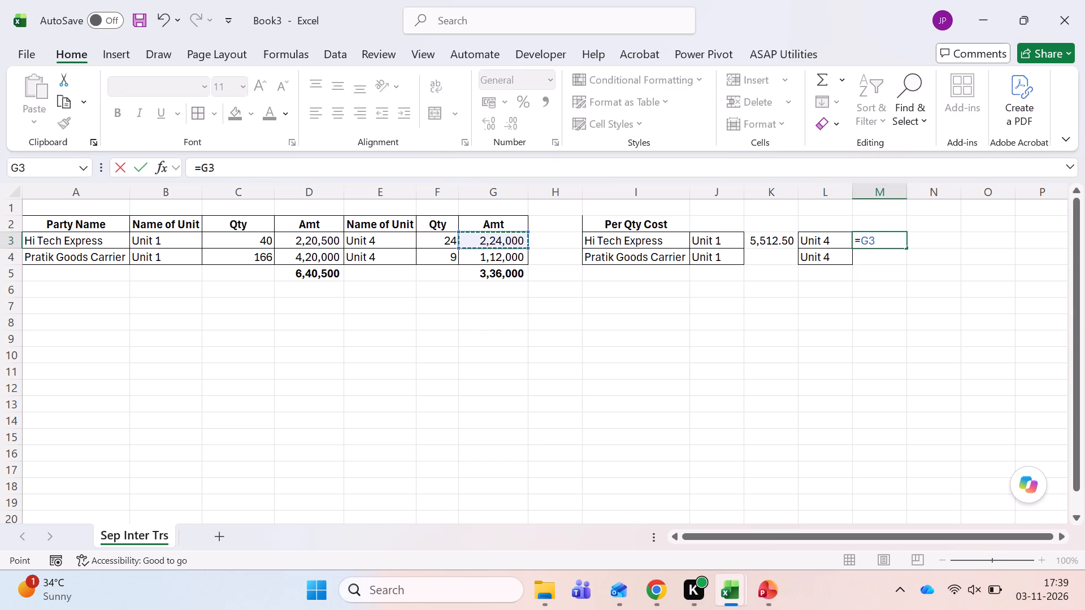
pyautogui.press('/')
pyautogui.press('Left')
pyautogui.press('Left')
pyautogui.press('Left')
pyautogui.press('Left')
pyautogui.press('Left')
pyautogui.press('Left')
pyautogui.press('Left')
pyautogui.press('Return')
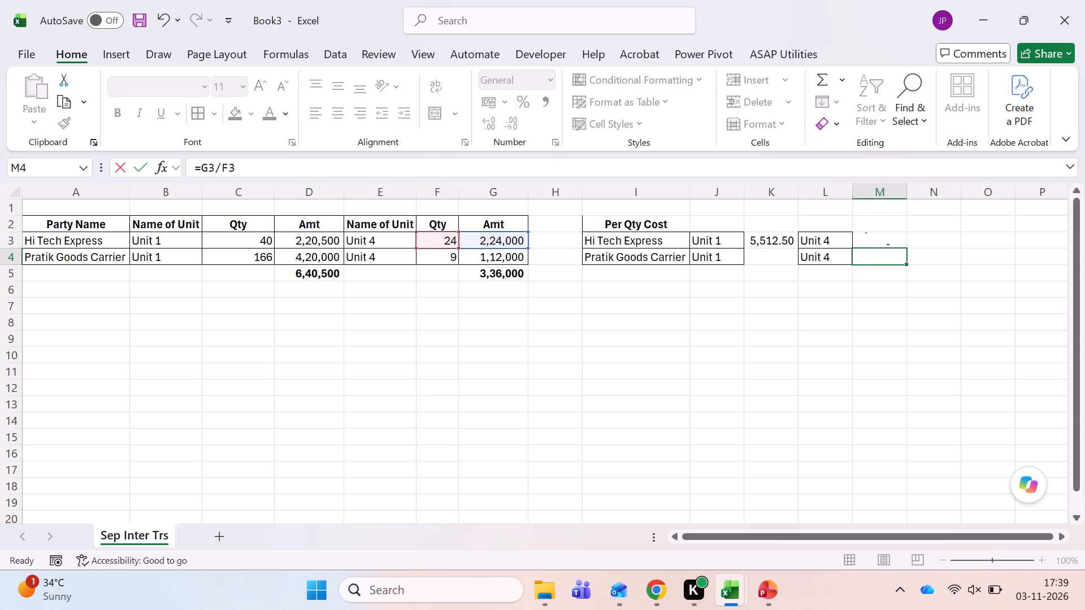
# Calculate Pratik Goods Carrier's Unit 1 per-quantity cost in K4 with the formula =D4/C4.
pyautogui.press('Left')
pyautogui.press('Left')
pyautogui.press('=')
pyautogui.press('Left')
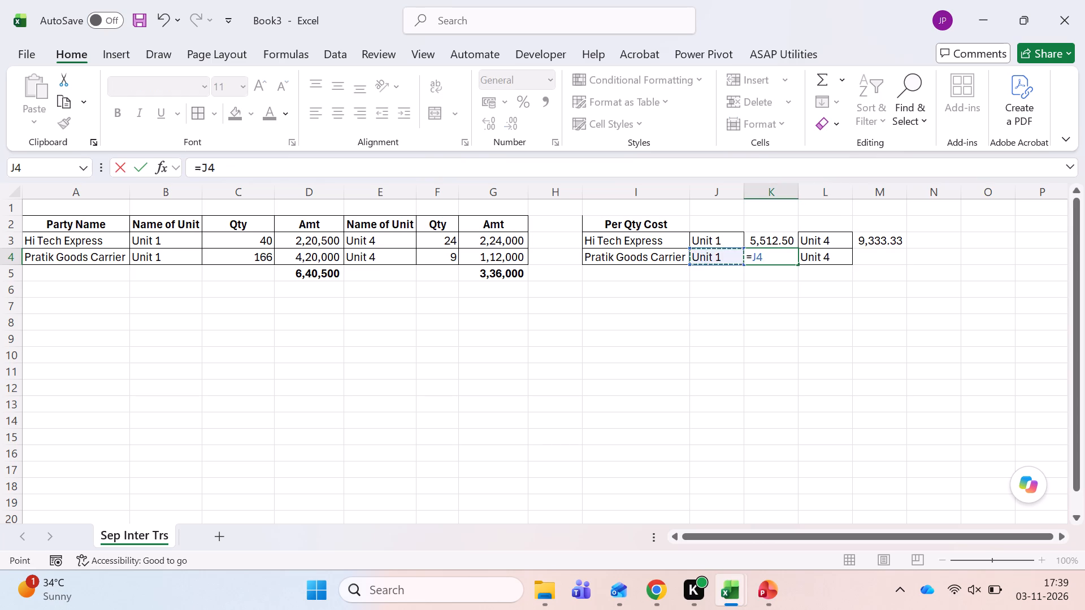
pyautogui.press('Left')
pyautogui.press('Left')
pyautogui.press('Left')
pyautogui.press('Left')
pyautogui.press('Left')
pyautogui.press('Left')
pyautogui.press('/')
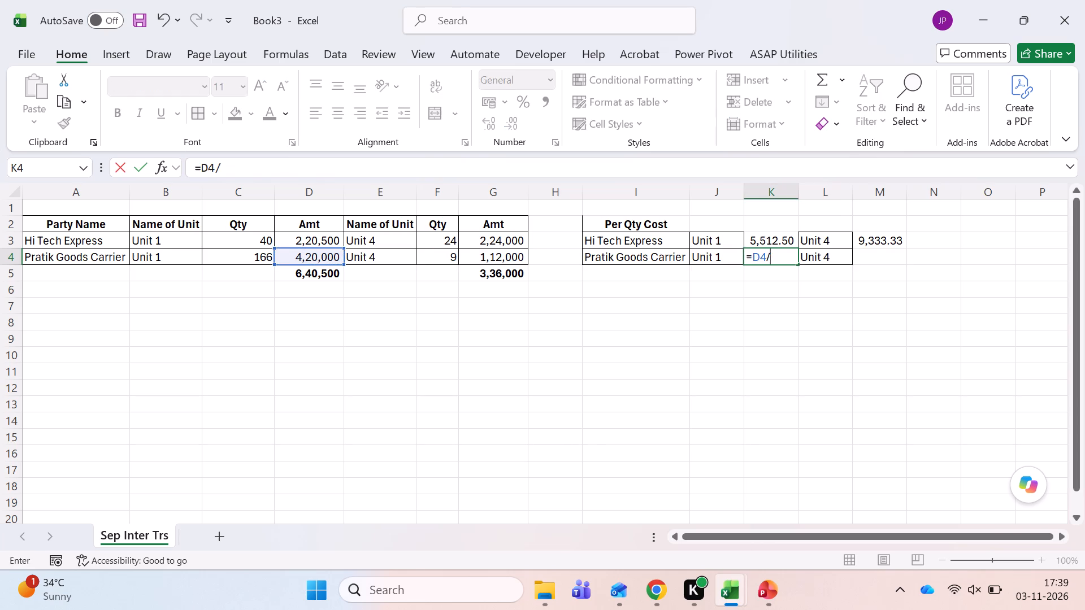
pyautogui.press('Left')
pyautogui.press('Left')
pyautogui.press('Left')
pyautogui.press('Left')
pyautogui.press('Left')
pyautogui.press('Left')
pyautogui.press('Left')
pyautogui.press('Left')
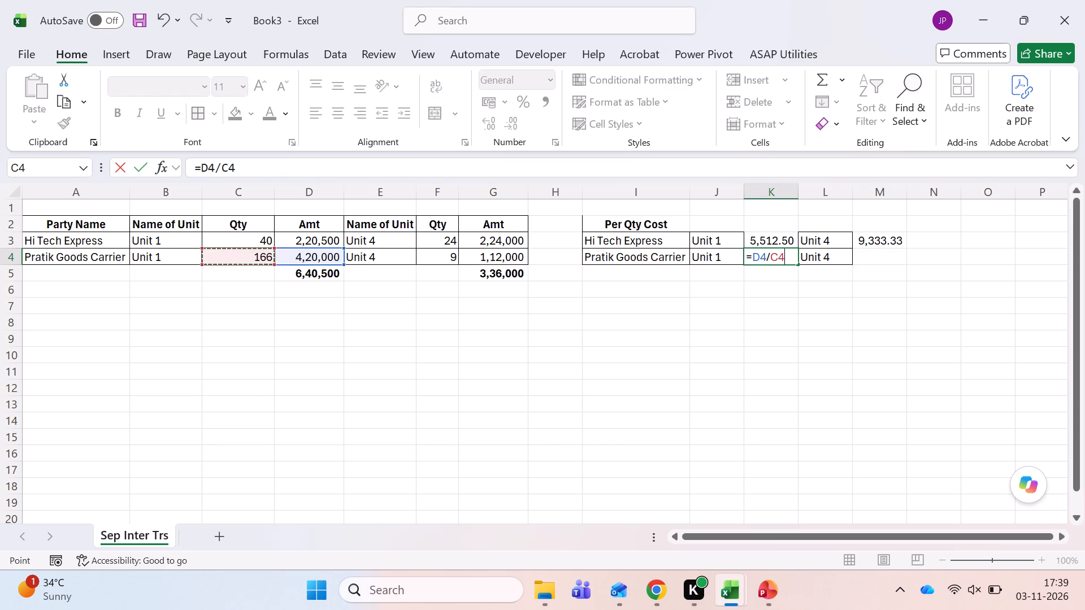
pyautogui.press('Return')
pyautogui.press('Up')
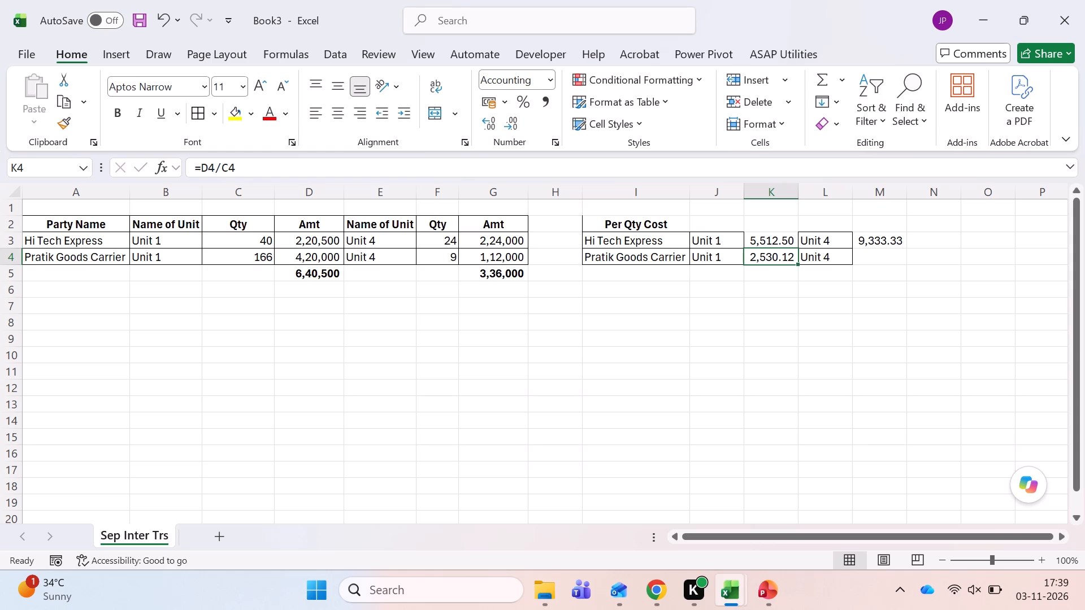
# Calculate Pratik Goods Carrier's Unit 4 per-quantity cost in M4 with the formula =G4/F4.
pyautogui.press('Right')
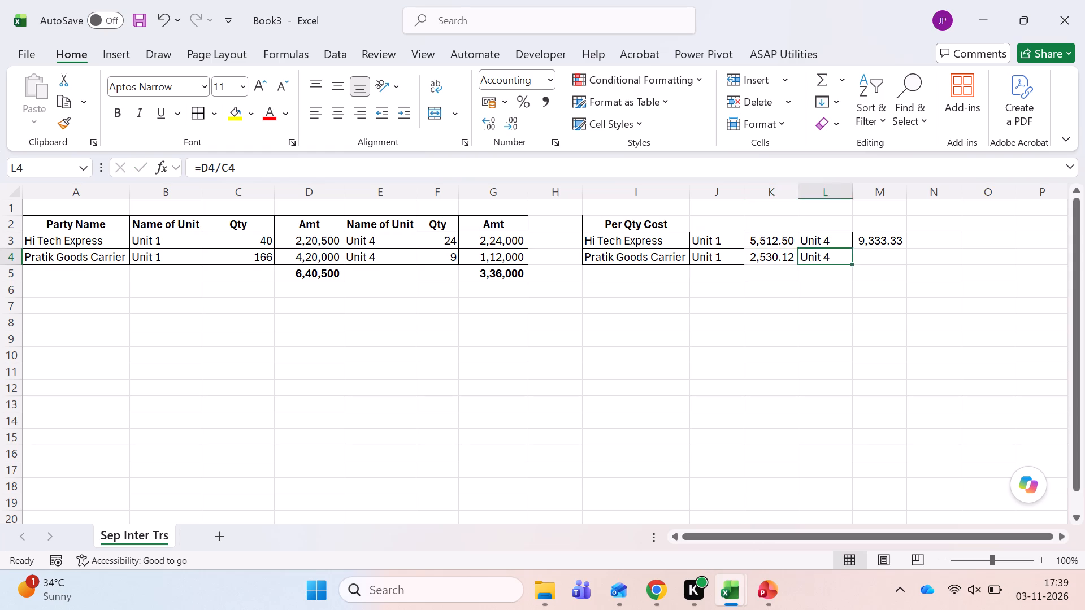
pyautogui.press('Right')
pyautogui.press('=')
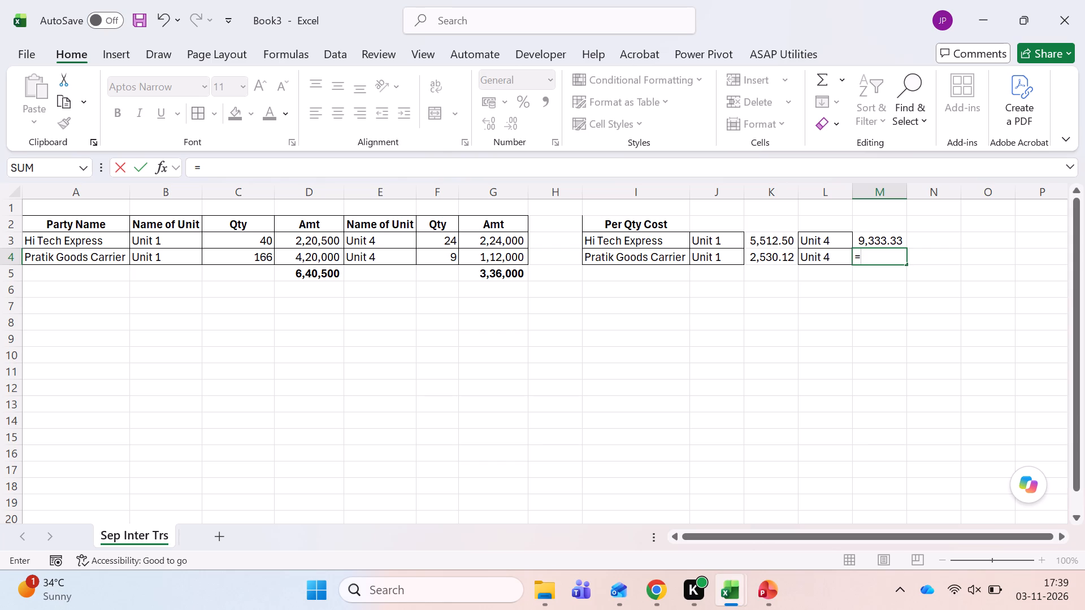
pyautogui.press('Left')
pyautogui.press('Left')
pyautogui.press('Left')
pyautogui.press('Left')
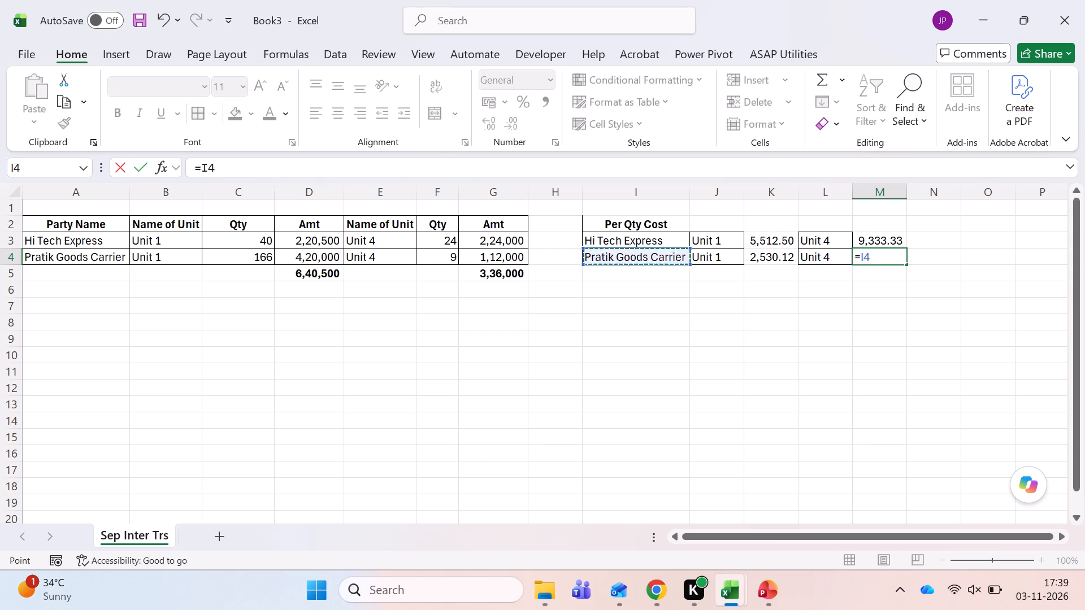
pyautogui.press('Left')
pyautogui.press('Left')
pyautogui.press('/')
pyautogui.press('Left')
pyautogui.press('Left')
pyautogui.press('Left')
pyautogui.press('Left')
pyautogui.press('Left')
pyautogui.press('Left')
pyautogui.press('Left')
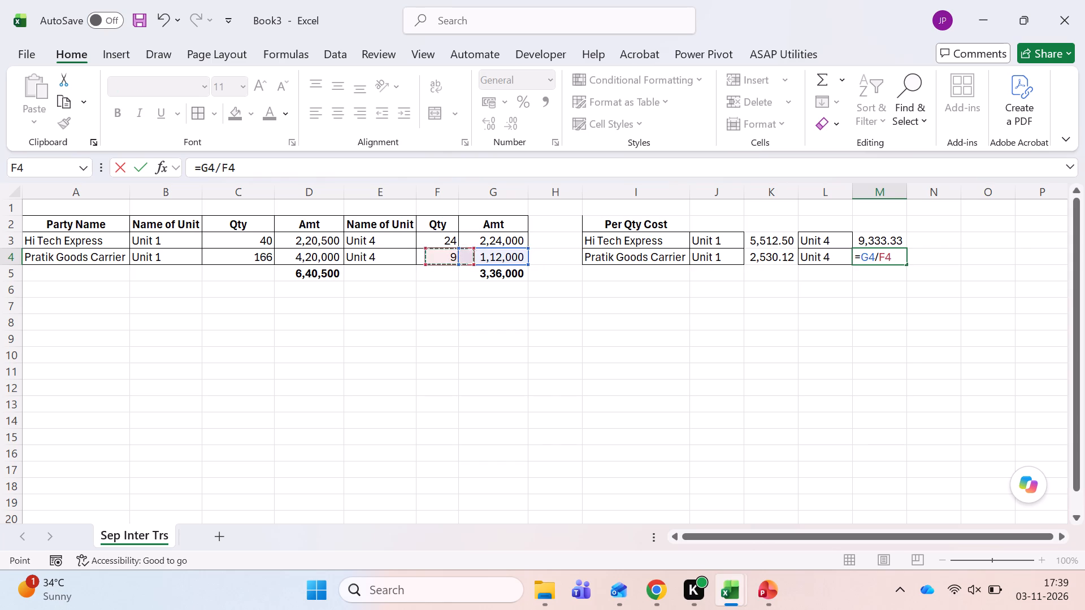
pyautogui.press('Return')
pyautogui.press('Up')
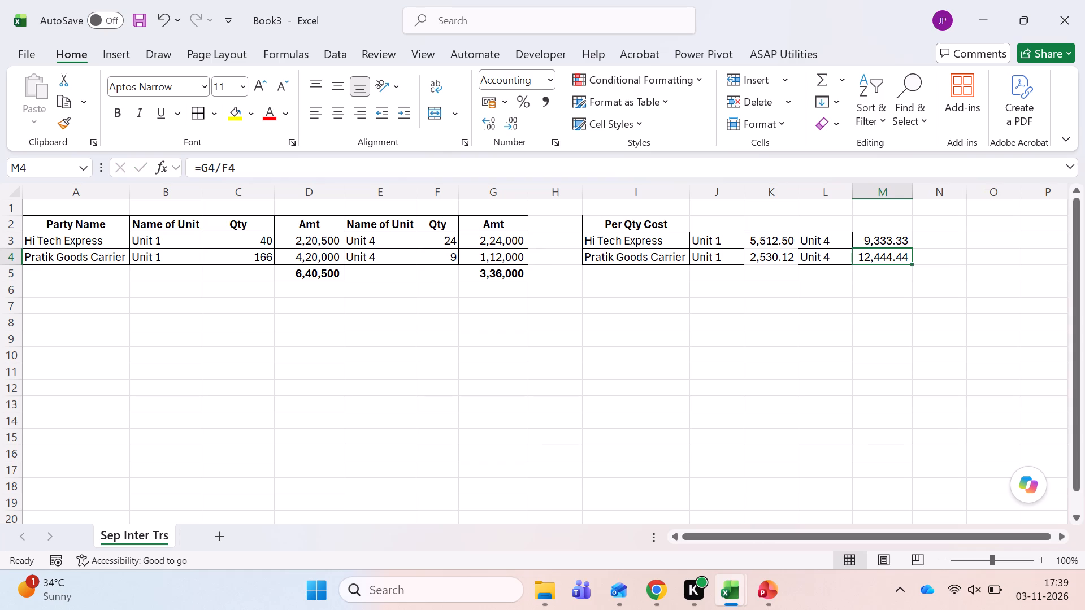
# Merge and center the Per Qty Cost heading across I2:M2.
pyautogui.press('Up')
pyautogui.press('Up')
pyautogui.press('Left')
pyautogui.press('Left')
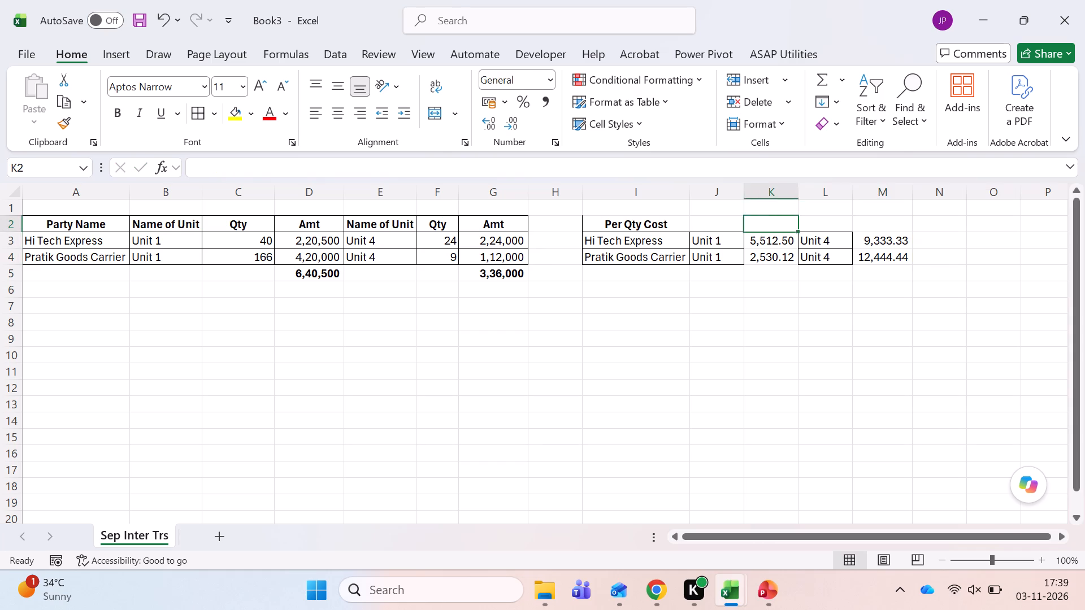
pyautogui.press('Left')
pyautogui.press('Left')
pyautogui.hotkey('shift', 'Right')
pyautogui.hotkey('shift', 'Right')
pyautogui.hotkey('shift', 'Right')
pyautogui.hotkey('shift', 'Right')
pyautogui.hotkey('alt', 'h')
pyautogui.press('m')
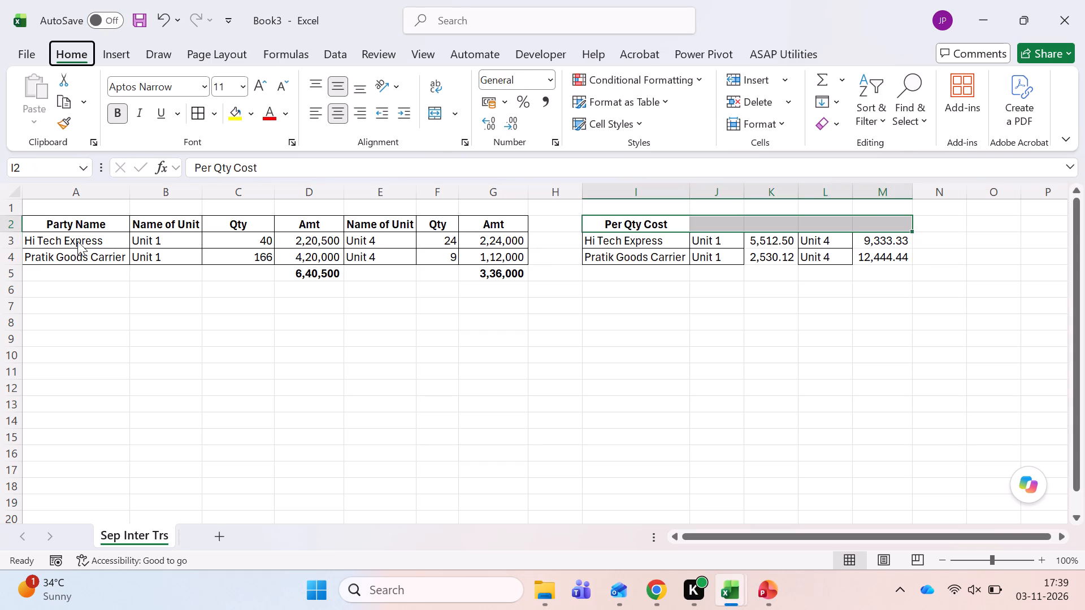
pyautogui.press('Return')
# Apply all borders to the per-quantity cost rows in I3:M4.
pyautogui.press('Down')
pyautogui.hotkey('shift', 'Right')
pyautogui.hotkey('shift', 'Right')
pyautogui.hotkey('shift', 'Right')
pyautogui.hotkey('shift', 'Right')
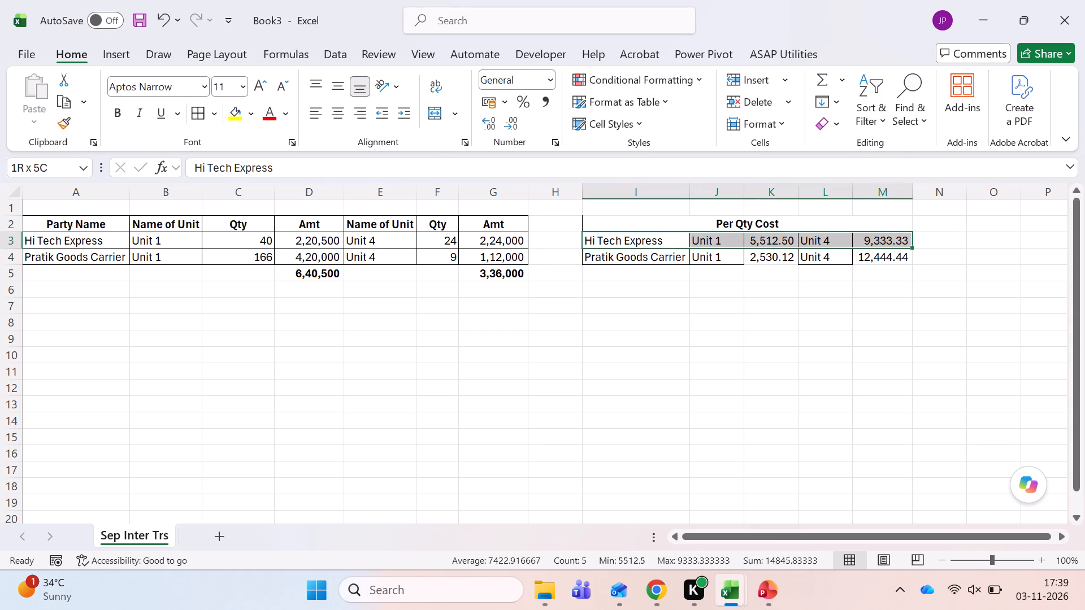
pyautogui.hotkey('shift', 'Down')
pyautogui.hotkey('alt', 'h')
pyautogui.hotkey('alt', 'b')
pyautogui.press('a')
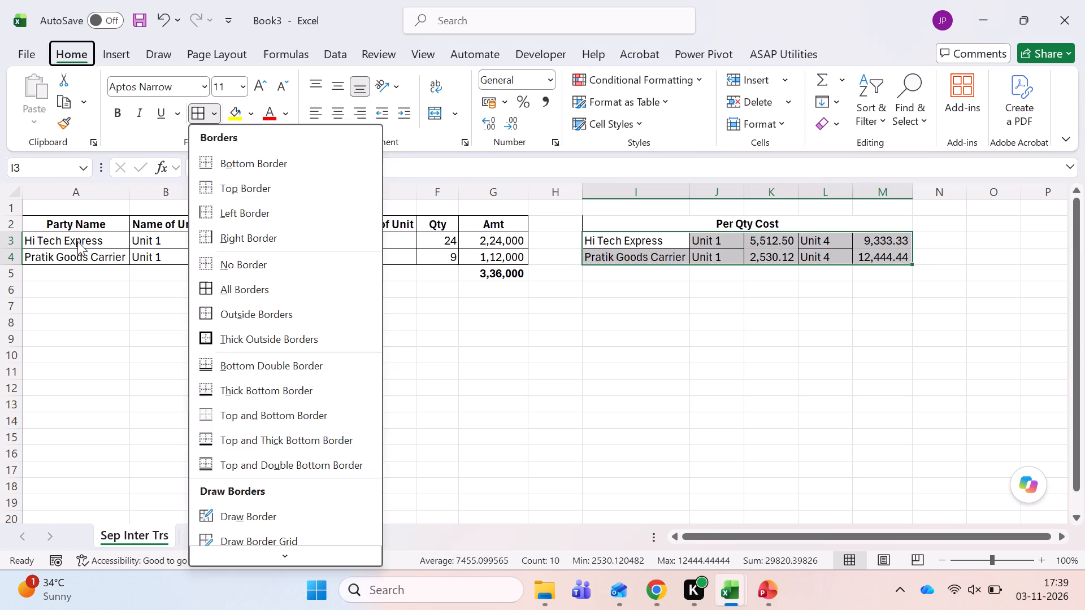
# Make both transporters' Unit 1 per-quantity costs in K3:K4 bold.
pyautogui.press('Down')
pyautogui.press('Right')
pyautogui.press('Right')
pyautogui.press('Up')
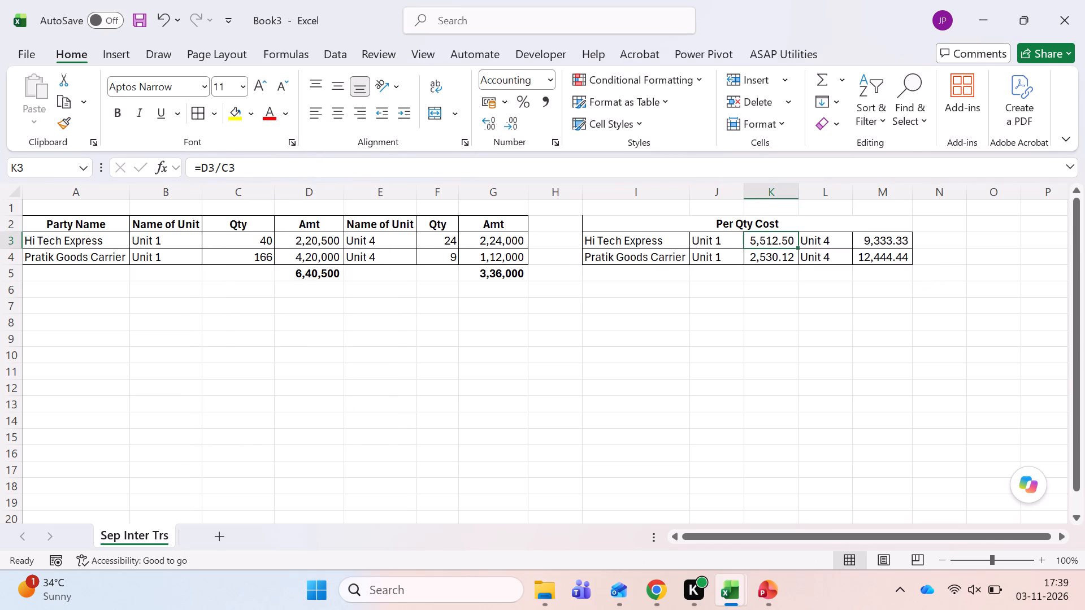
pyautogui.hotkey('shift', 'Down')
pyautogui.hotkey('ctrl', 'b')
# Make both transporters' Unit 4 per-quantity costs in M3:M4 bold.
pyautogui.keyDown('ctrl'); pyautogui.click(77, 241); pyautogui.keyUp('ctrl')
pyautogui.press('Right')
pyautogui.press('Right')
pyautogui.press('Right')
pyautogui.press('Right')
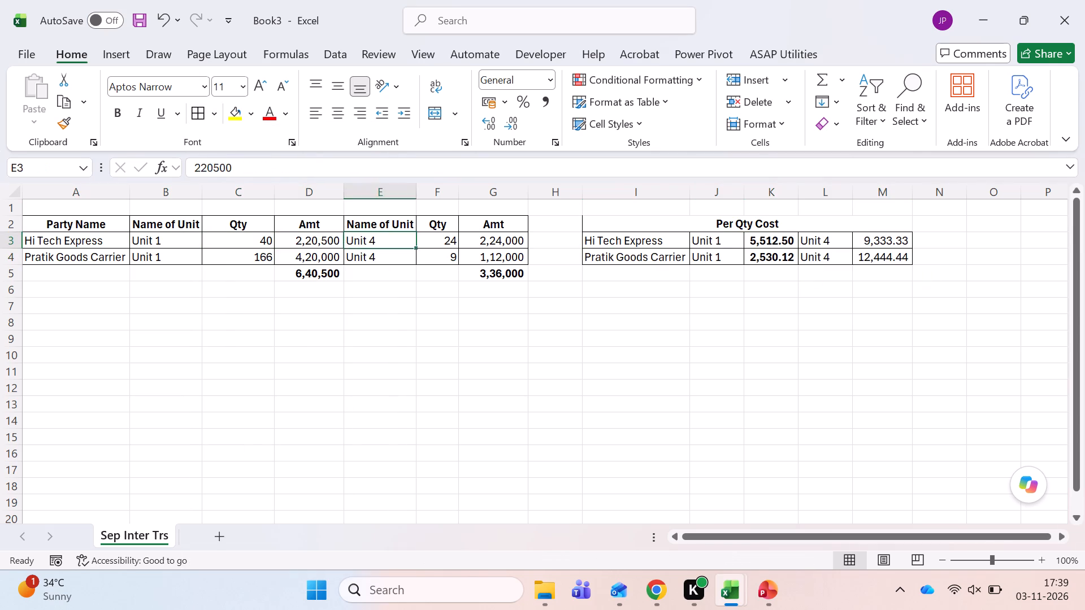
pyautogui.press('Right')
pyautogui.press('Right')
pyautogui.press('Right')
pyautogui.press('Right')
pyautogui.press('Right')
pyautogui.press('Right')
pyautogui.press('Right')
pyautogui.press('Right')
pyautogui.hotkey('shift', 'Down')
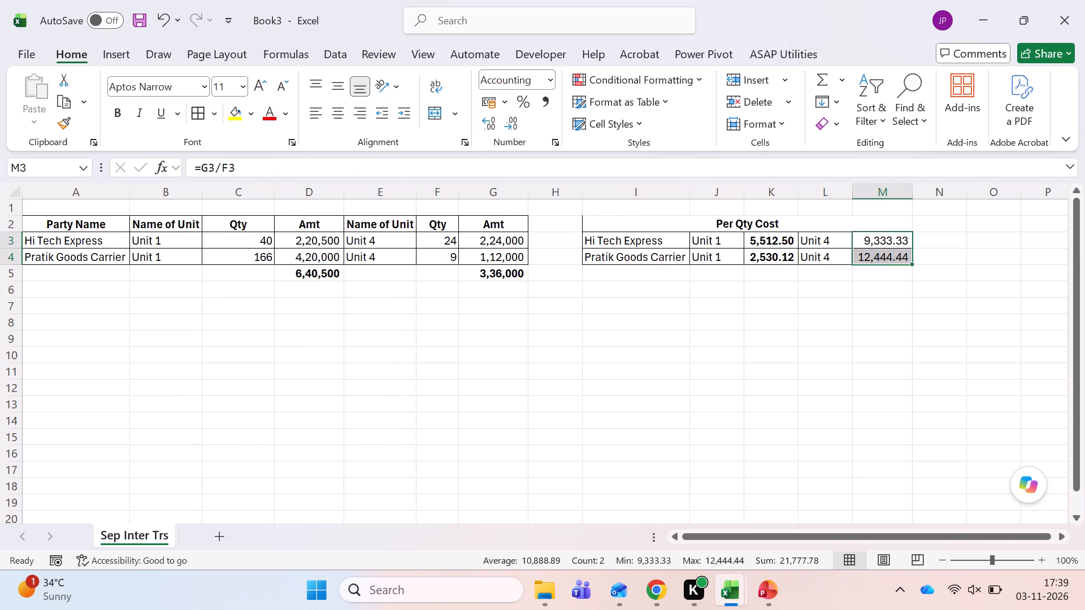
pyautogui.hotkey('ctrl', 'b')
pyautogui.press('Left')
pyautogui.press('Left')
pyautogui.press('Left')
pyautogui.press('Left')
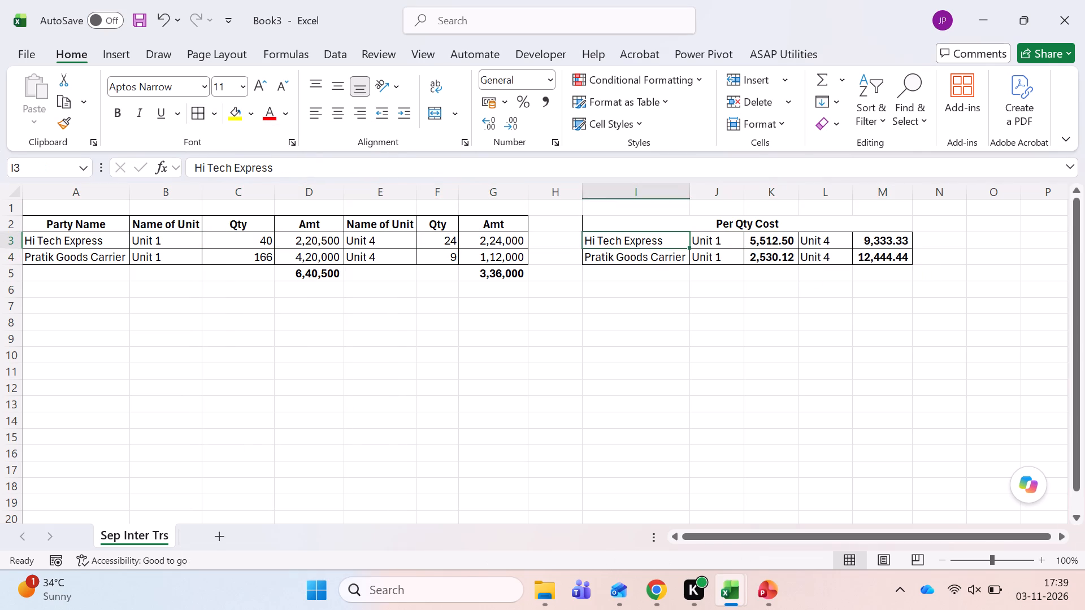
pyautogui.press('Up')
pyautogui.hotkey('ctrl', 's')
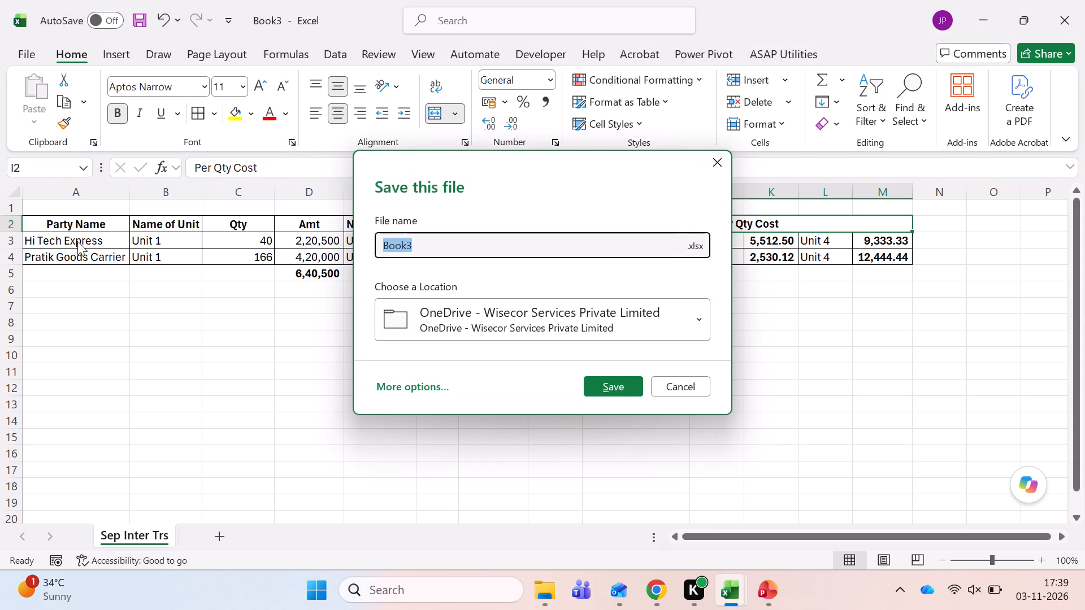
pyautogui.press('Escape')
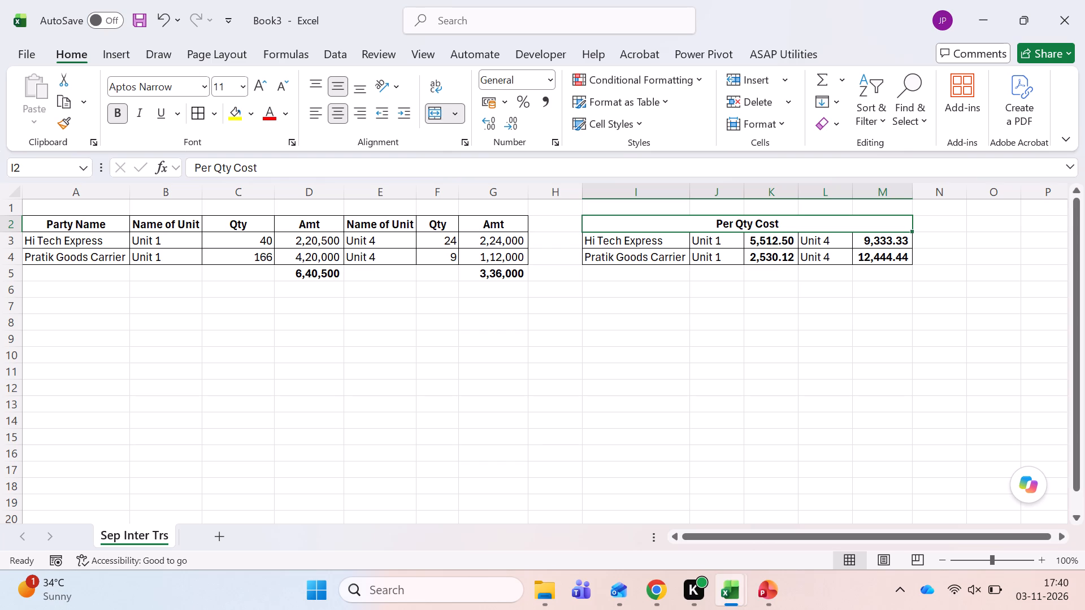
# Apply all borders to the merged Per Qty Cost heading in row 2.
pyautogui.press('Left')
pyautogui.press('Left')
pyautogui.press('Left')
pyautogui.press('Left')
pyautogui.press('Left')
pyautogui.press('Left')
pyautogui.press('Left')
pyautogui.press('Left')
pyautogui.press('Left')
pyautogui.press('Left')
pyautogui.press('Left')
pyautogui.press('Left')
pyautogui.press('Left')
pyautogui.press('Right')
pyautogui.press('Right')
pyautogui.press('Right')
pyautogui.press('Right')
pyautogui.press('Right')
pyautogui.press('Right')
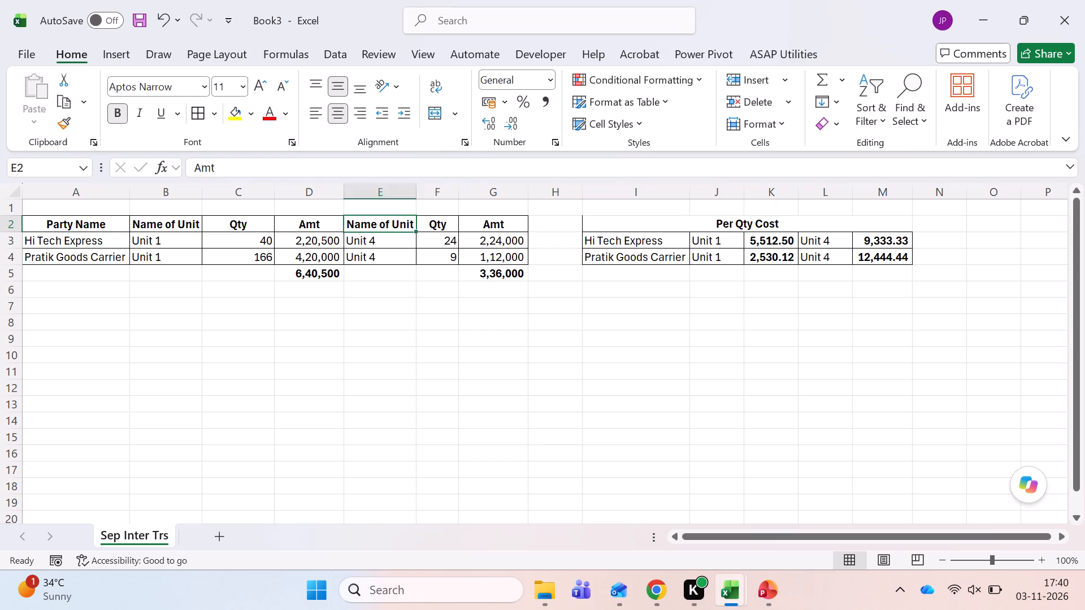
pyautogui.press('Right')
pyautogui.press('Right')
pyautogui.hotkey('alt', 'h')
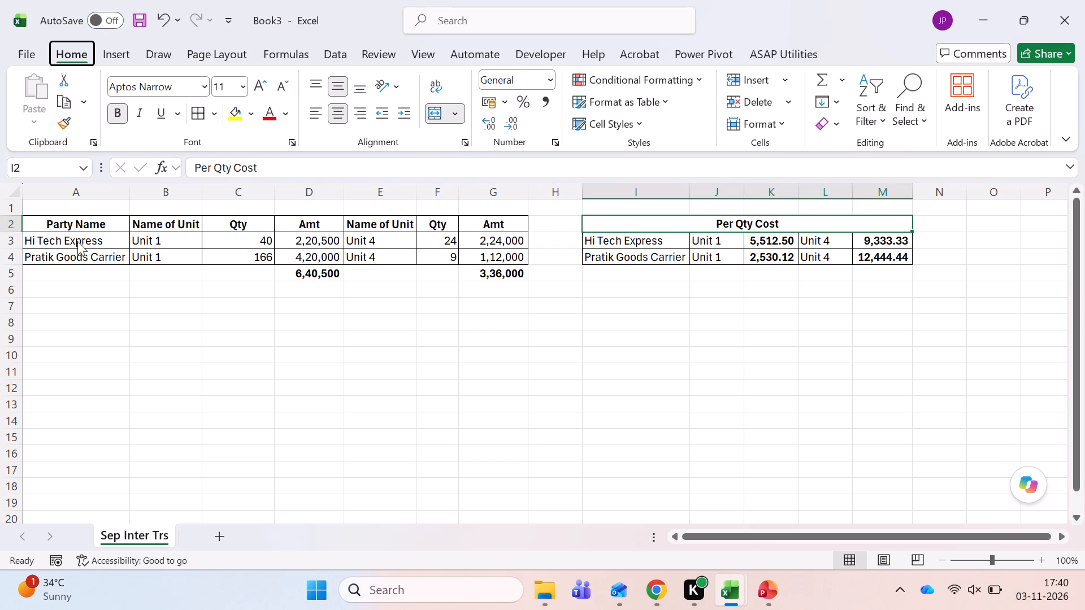
pyautogui.hotkey('alt', 'b')
pyautogui.press('a')
# Insert a blank row above the Party Name header row.
pyautogui.press('Left')
pyautogui.hotkey('ctrl', 'Left')
pyautogui.hotkey('ctrl', 'Left')
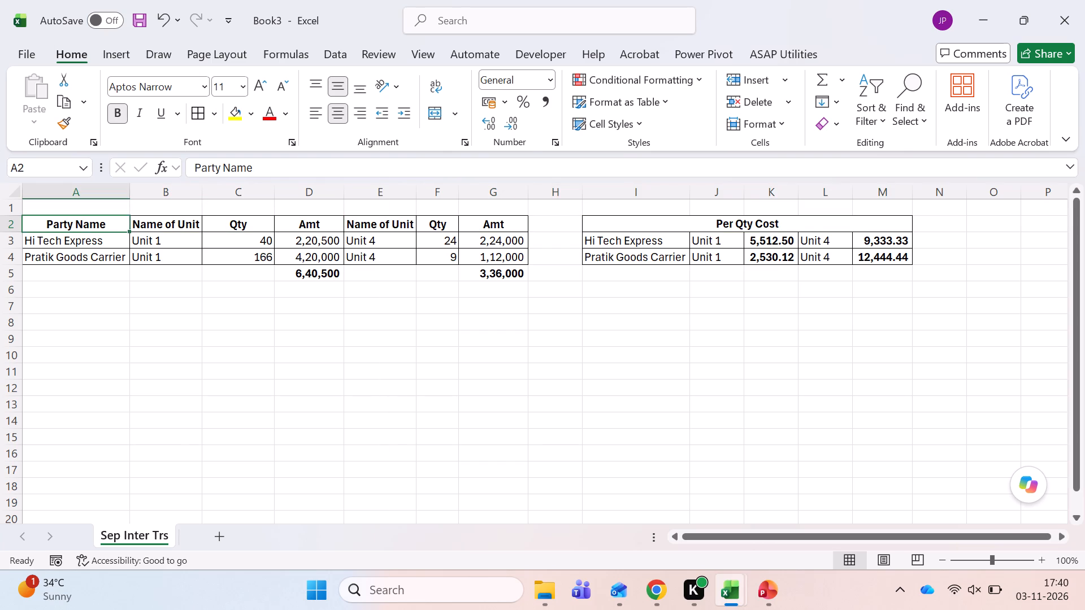
pyautogui.hotkey('shift', 'space')
pyautogui.hotkey('ctrl', 'shift', '=')
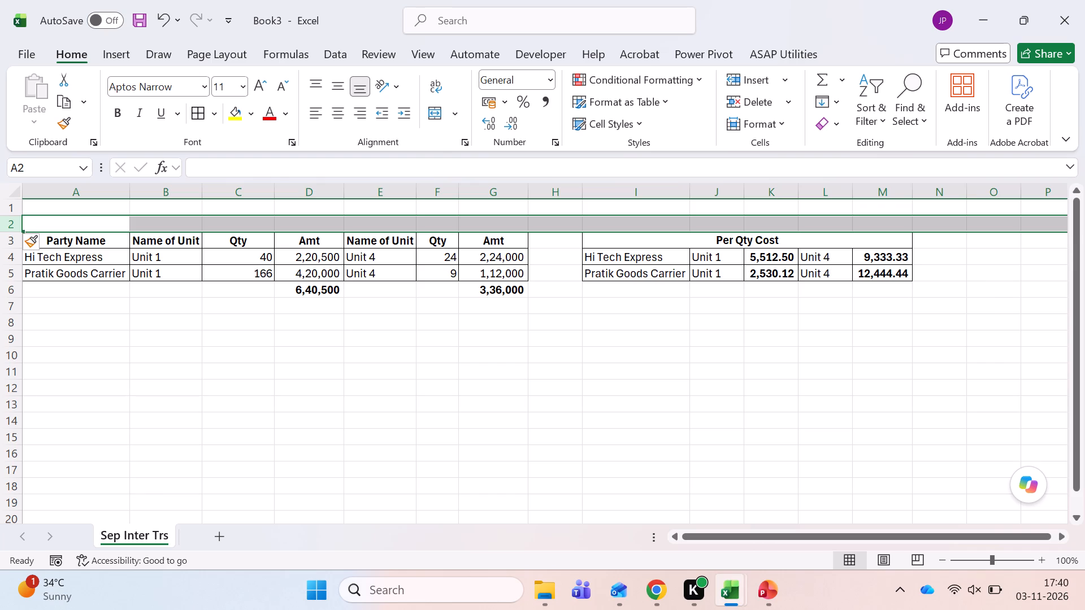
# Enter the period Sep-26 in A2 above the Party Name header and make it bold.
pyautogui.press('Left')
pyautogui.press('Up')
pyautogui.press('Down')
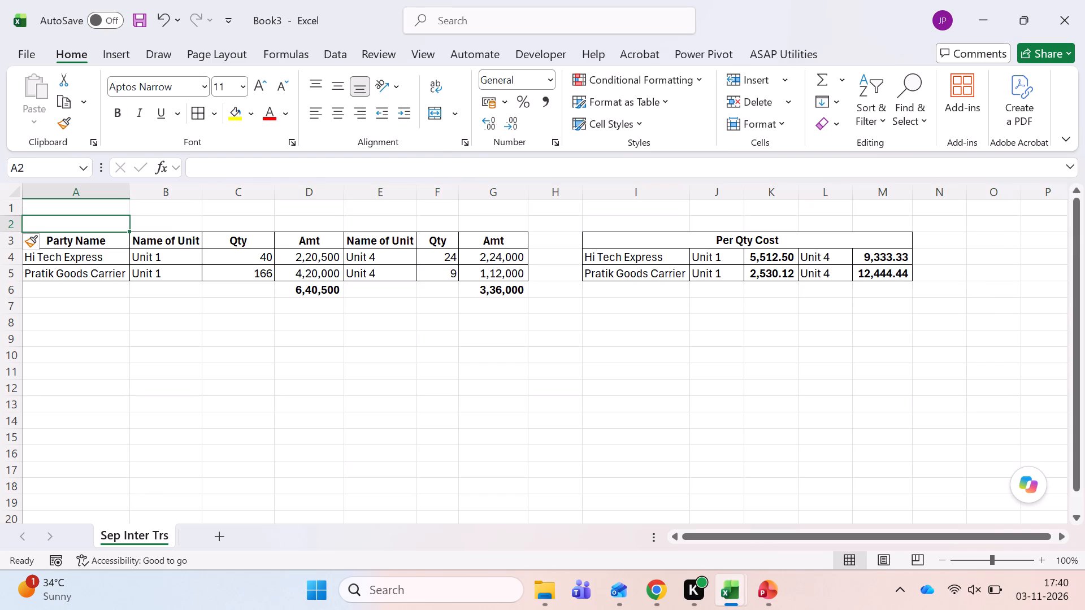
pyautogui.write('Sep-26')
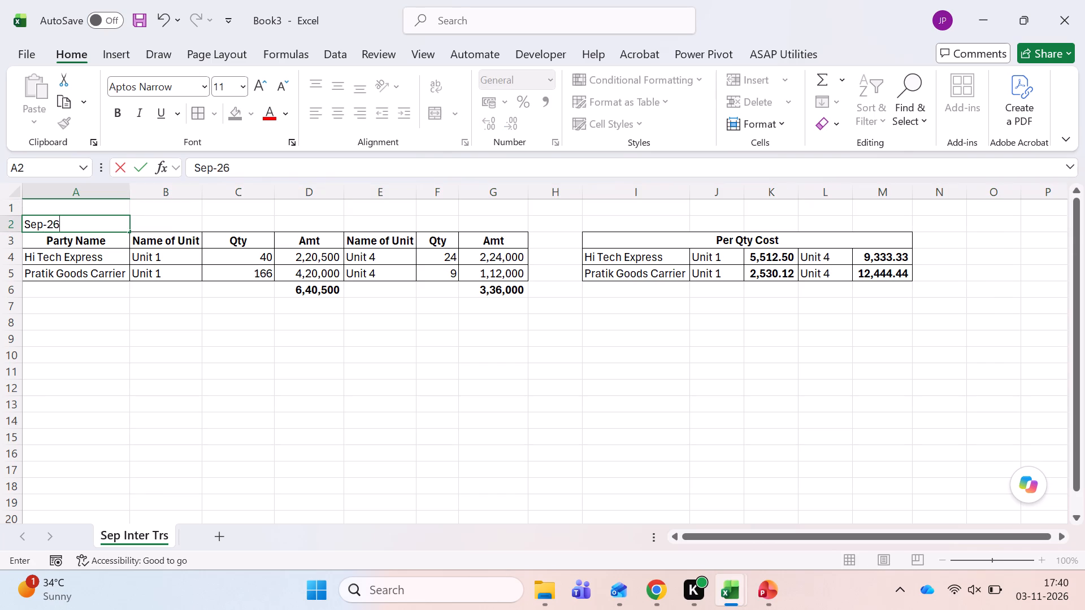
pyautogui.press('Return')
pyautogui.press('Up')
pyautogui.hotkey('ctrl', 'b')
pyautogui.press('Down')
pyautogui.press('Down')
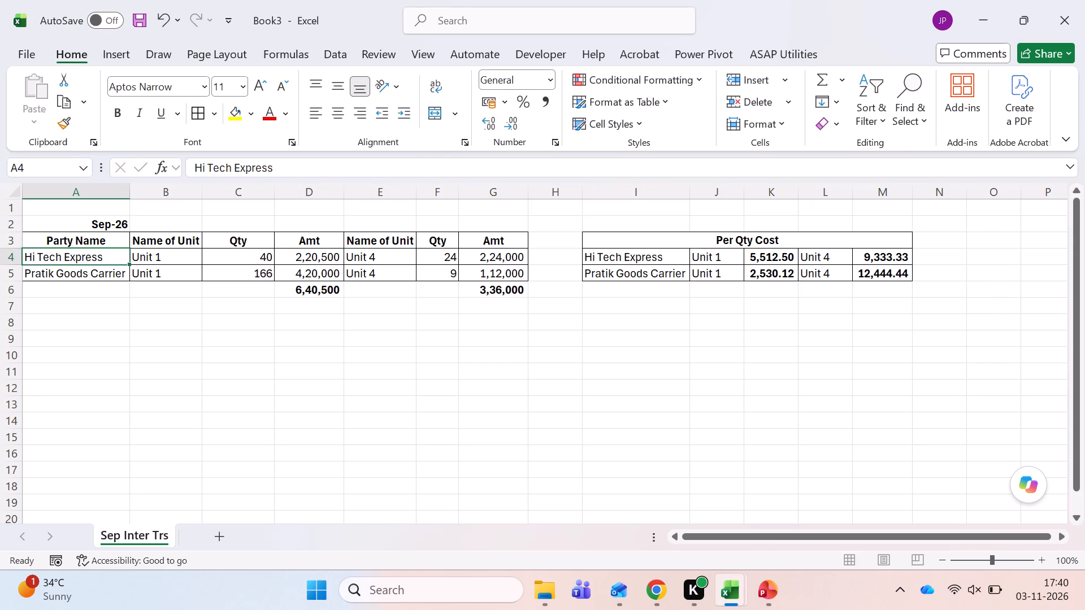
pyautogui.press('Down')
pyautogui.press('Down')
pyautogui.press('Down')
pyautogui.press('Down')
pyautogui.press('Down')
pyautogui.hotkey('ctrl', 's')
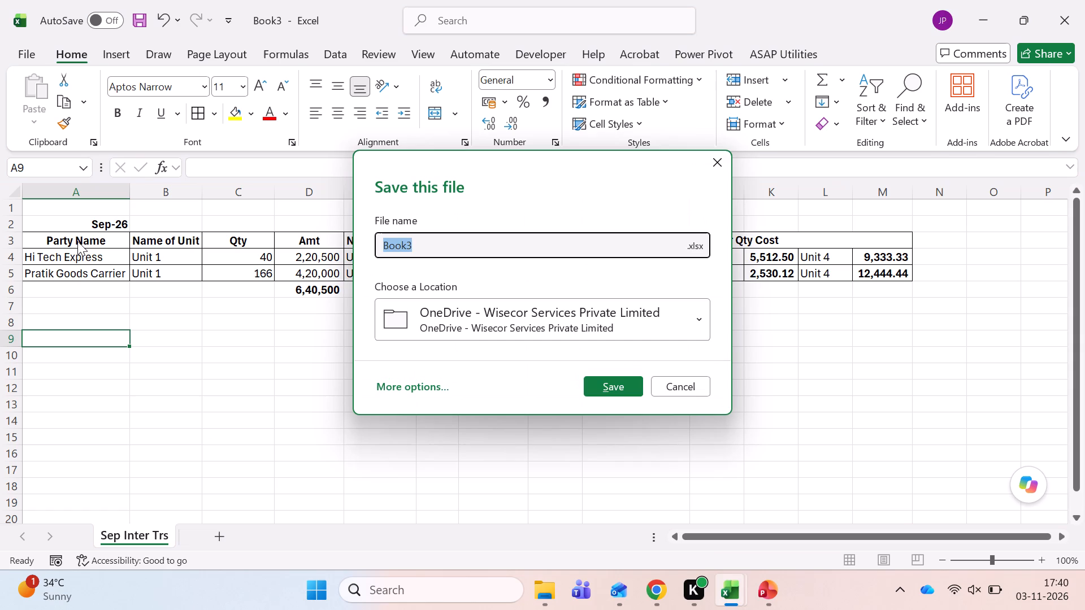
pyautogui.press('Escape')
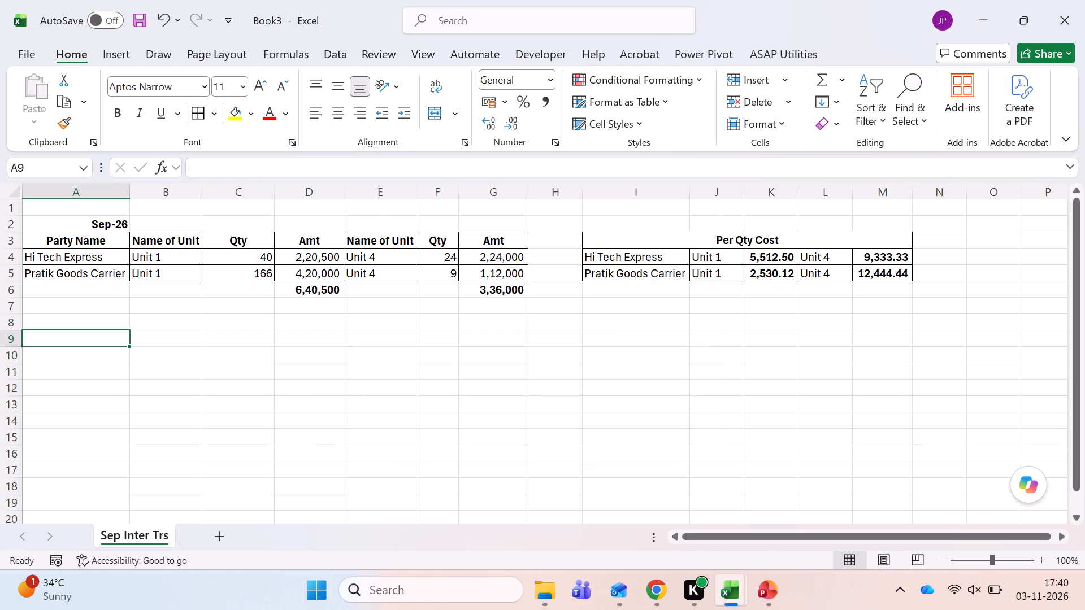
# Make the Unit 1 labels in B4:B5 and the Unit 4 labels in E4:E5 of the transport summary bold.
pyautogui.press('Right')
pyautogui.press('Up')
pyautogui.press('Up')
pyautogui.press('Up')
pyautogui.press('Up')
pyautogui.press('Up')
pyautogui.press('Up')
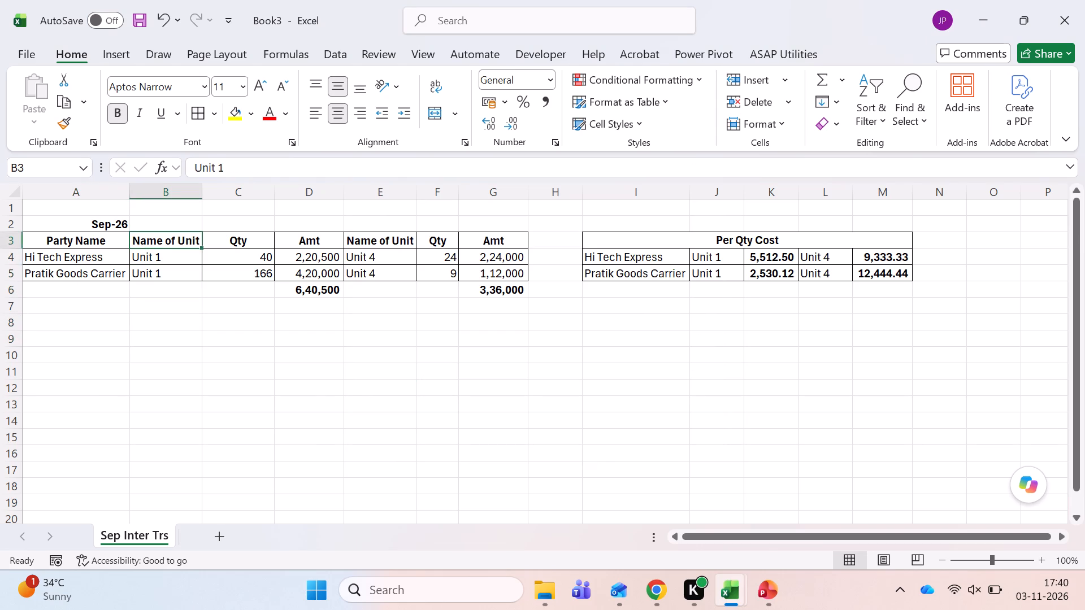
pyautogui.press('Down')
pyautogui.hotkey('shift', 'Down')
pyautogui.hotkey('ctrl', 'b')
pyautogui.press('Right')
pyautogui.press('Right')
pyautogui.press('Right')
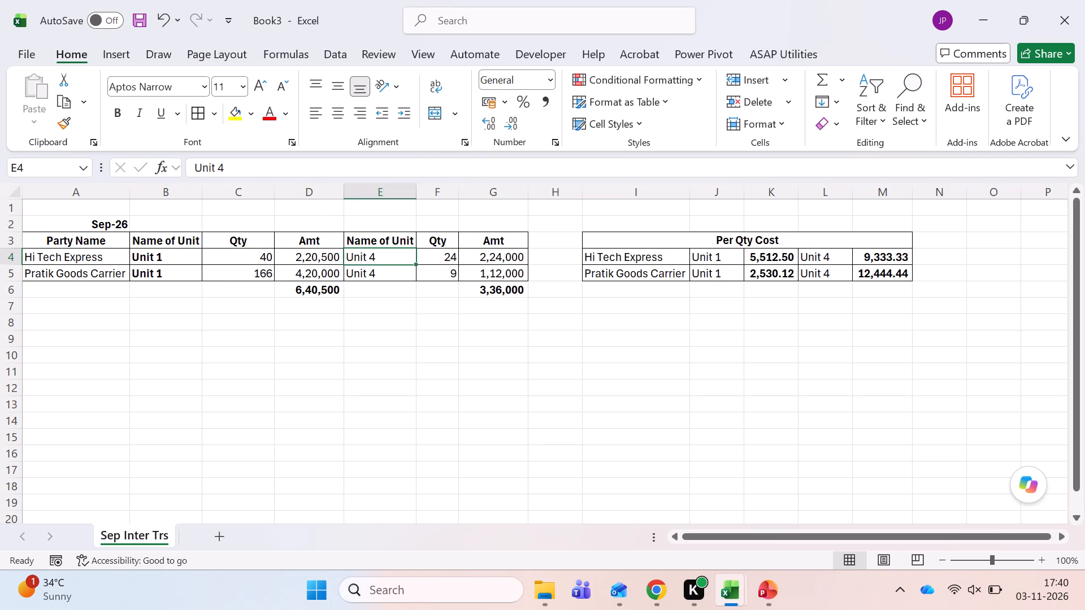
pyautogui.hotkey('shift', 'Down')
pyautogui.hotkey('ctrl', 'b')
# Make the Unit 1 labels in J4:J5 and the Unit 4 labels in L4:L5 of the Per Qty Cost table bold.
pyautogui.press('Right')
pyautogui.press('Right')
pyautogui.press('Right')
pyautogui.press('Right')
pyautogui.press('Right')
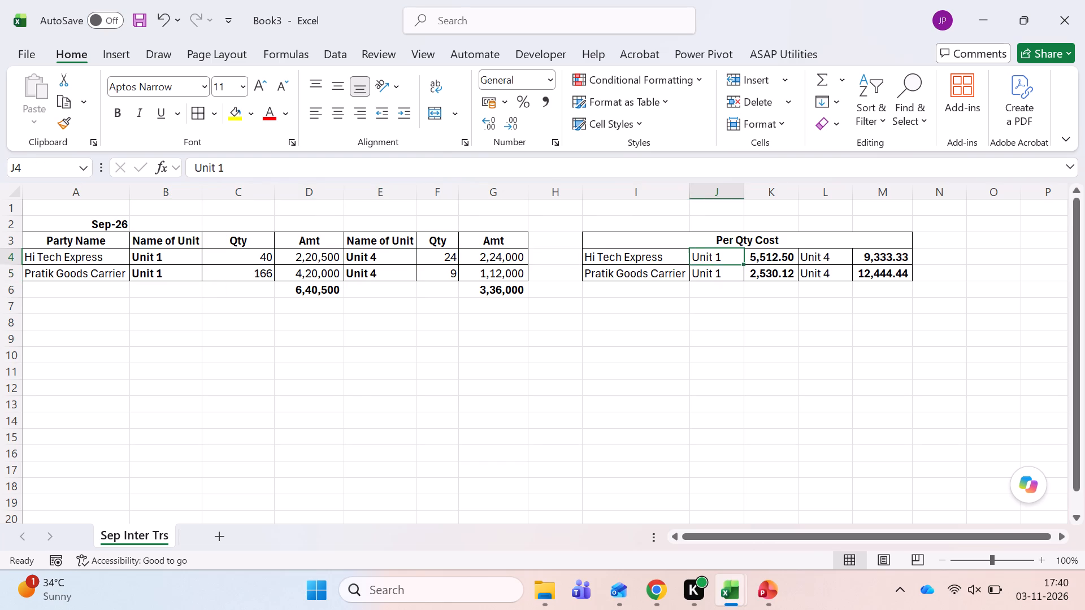
pyautogui.hotkey('shift', 'Down')
pyautogui.hotkey('ctrl', 'b')
pyautogui.press('Right')
pyautogui.press('Right')
pyautogui.hotkey('shift', 'Down')
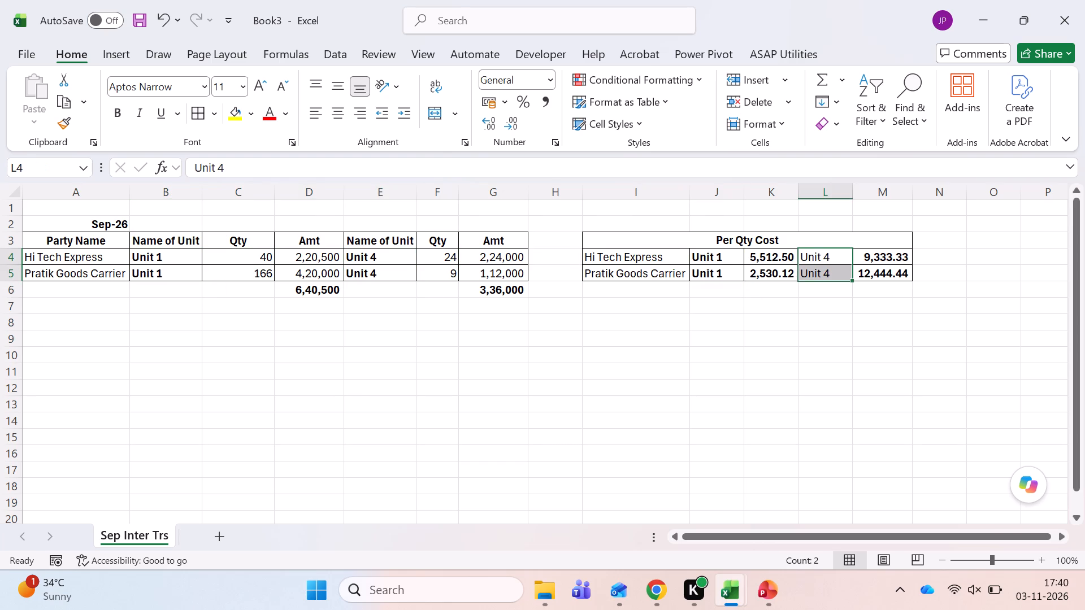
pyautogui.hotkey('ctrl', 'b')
# Start saving the Book3 workbook.
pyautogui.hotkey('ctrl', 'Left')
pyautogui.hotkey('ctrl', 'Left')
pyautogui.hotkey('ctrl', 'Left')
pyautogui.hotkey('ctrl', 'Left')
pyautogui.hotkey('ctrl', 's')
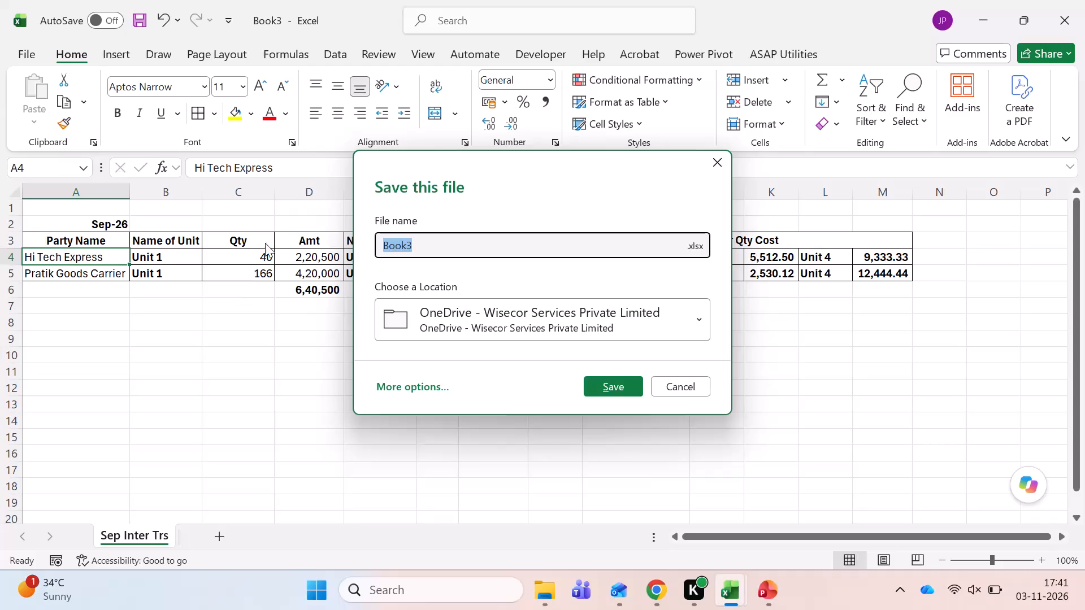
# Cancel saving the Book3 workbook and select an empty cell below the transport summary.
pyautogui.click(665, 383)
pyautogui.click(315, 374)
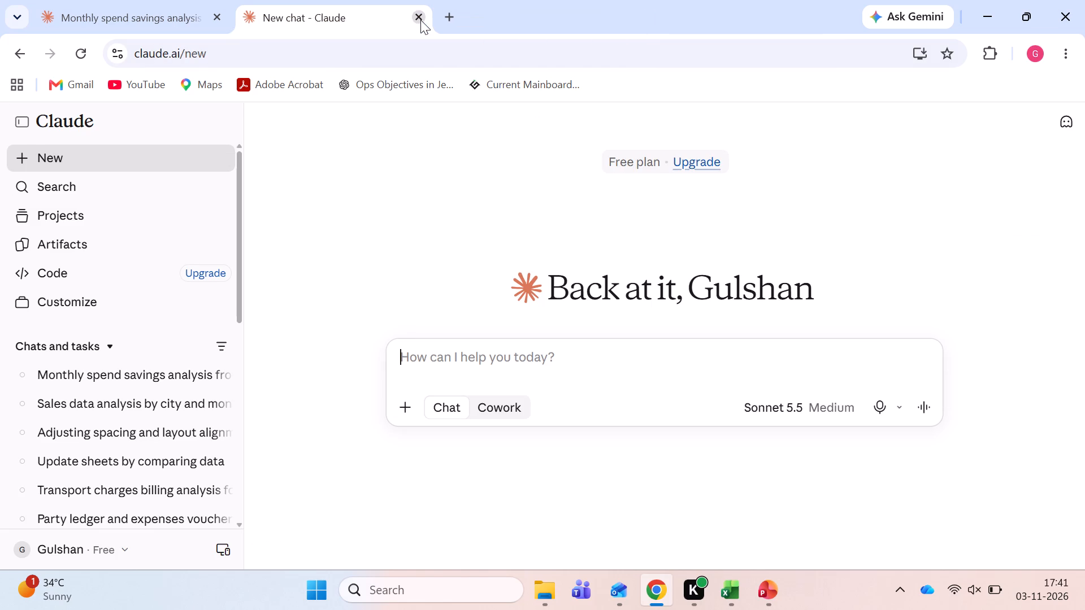
# In Chrome, close the new Claude chat and the monthly spend savings analysis chat, keeping only a new blank tab open.
pyautogui.click(420, 20)
pyautogui.click(249, 11)
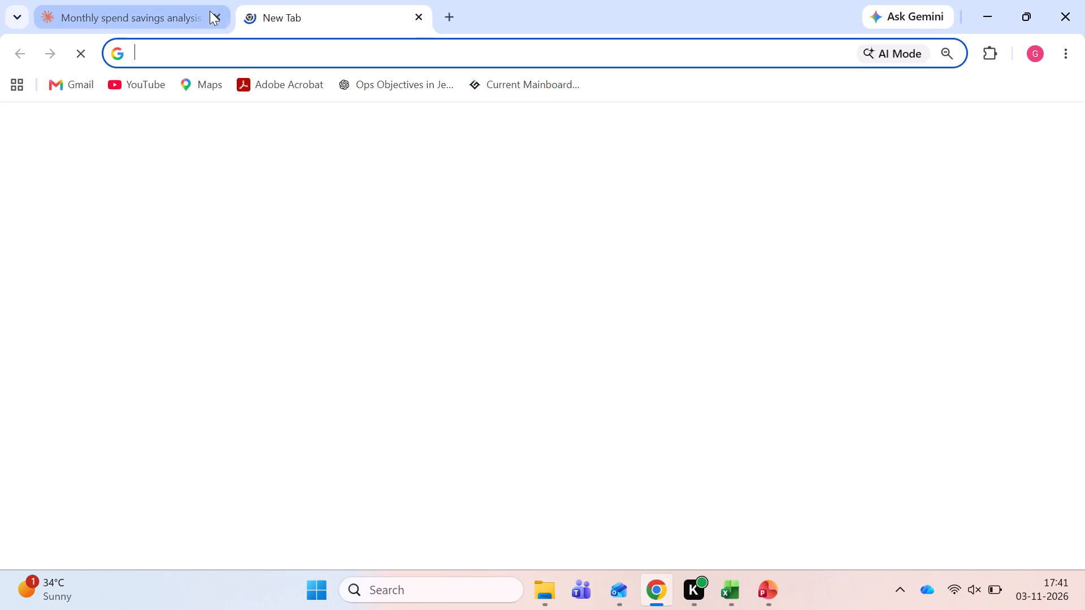
pyautogui.click(213, 17)
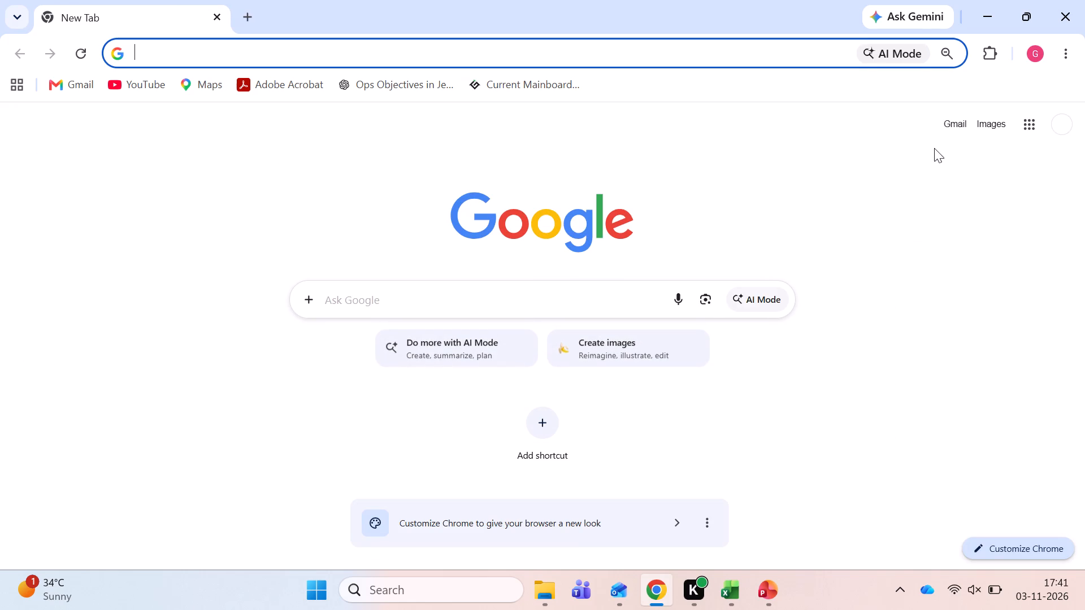
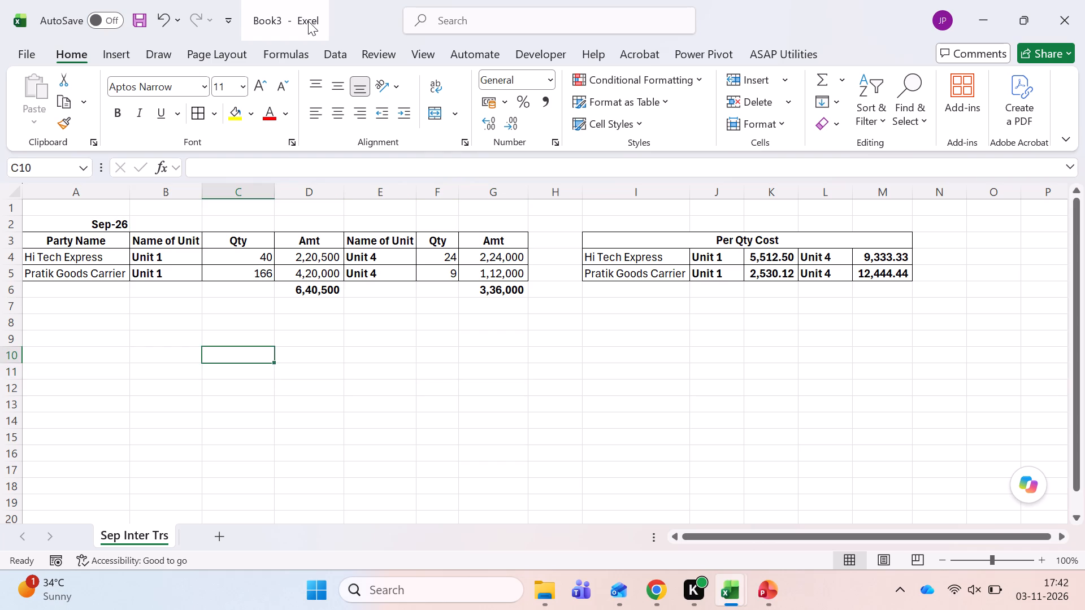
# Enter the label Overall Per Qty Cost in A10 below the transport summary.
pyautogui.press('Left')
pyautogui.press('Left')
pyautogui.press('Left')
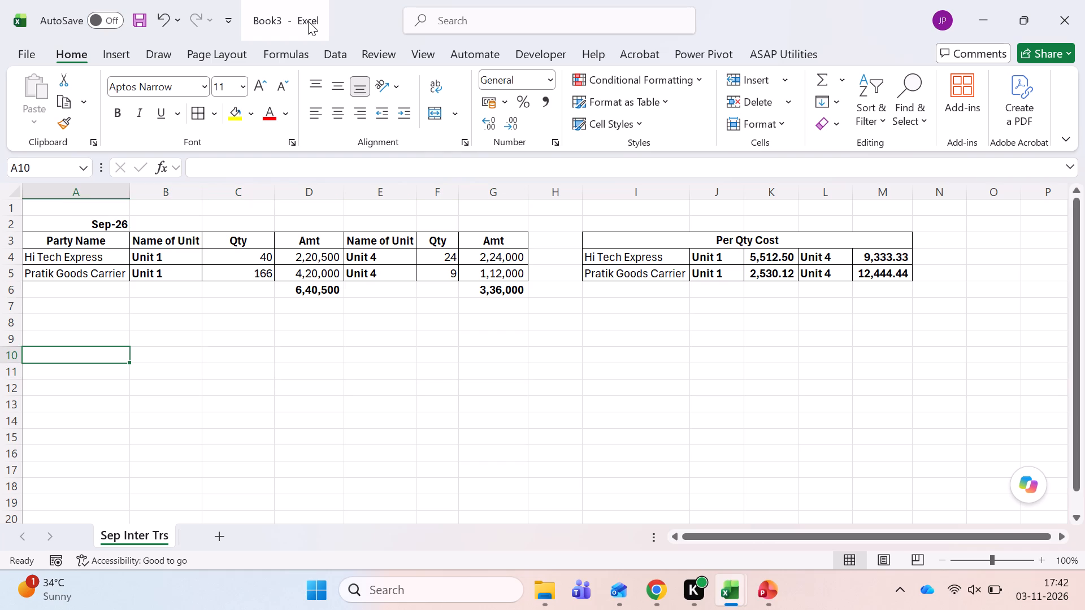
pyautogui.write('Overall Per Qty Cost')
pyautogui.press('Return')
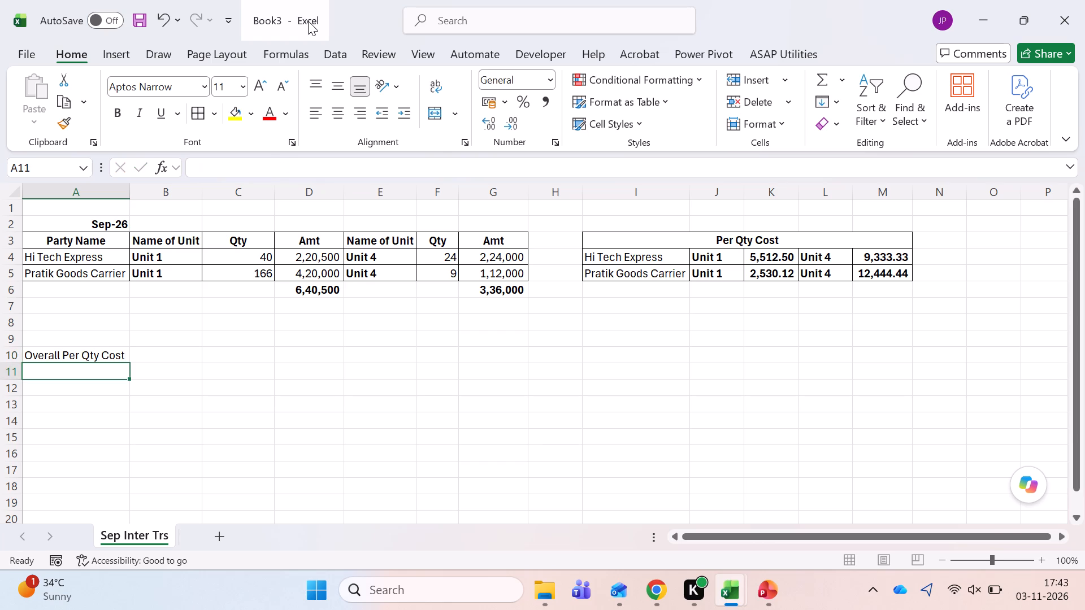
# Make the Overall Per Qty Cost heading in A10 bold.
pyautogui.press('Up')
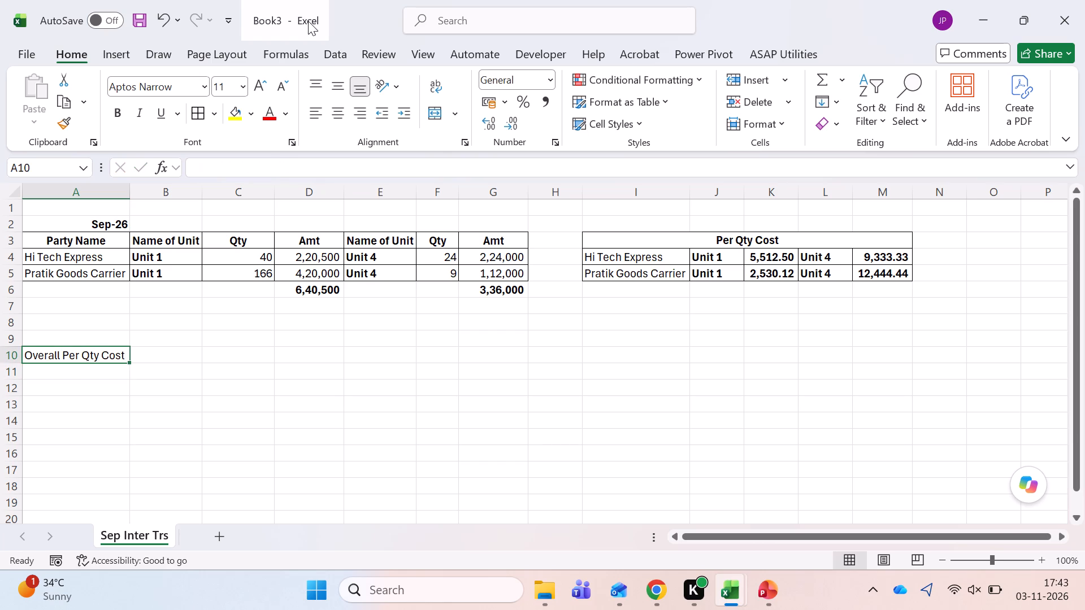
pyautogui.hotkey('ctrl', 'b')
# Copy the transporter names Hi Tech Express and Pratik Goods Carrier from A4:A5 into A11:A12 under the Overall Per Qty Cost heading.
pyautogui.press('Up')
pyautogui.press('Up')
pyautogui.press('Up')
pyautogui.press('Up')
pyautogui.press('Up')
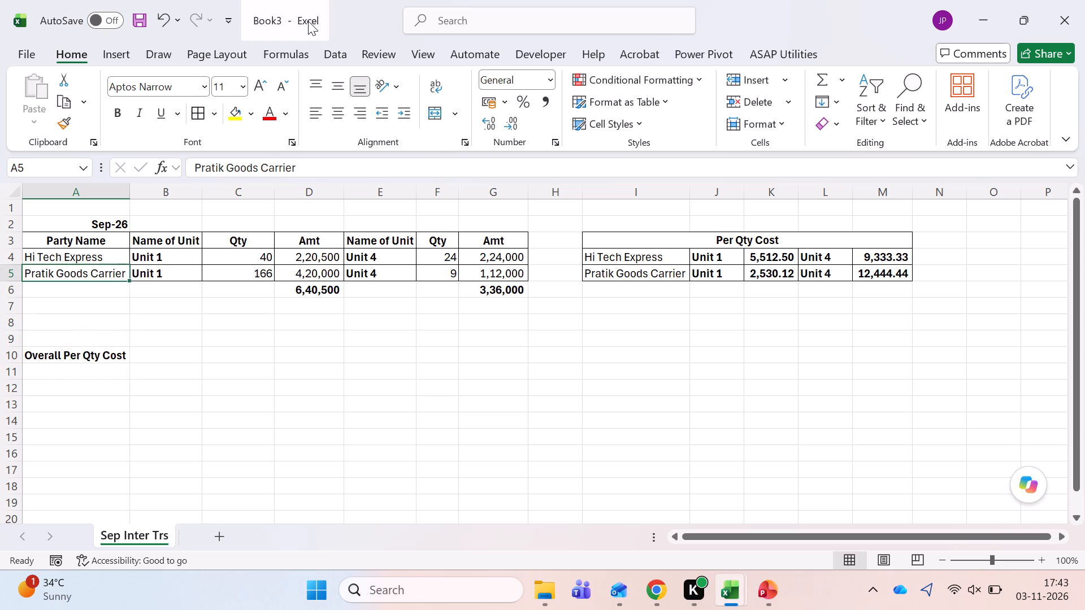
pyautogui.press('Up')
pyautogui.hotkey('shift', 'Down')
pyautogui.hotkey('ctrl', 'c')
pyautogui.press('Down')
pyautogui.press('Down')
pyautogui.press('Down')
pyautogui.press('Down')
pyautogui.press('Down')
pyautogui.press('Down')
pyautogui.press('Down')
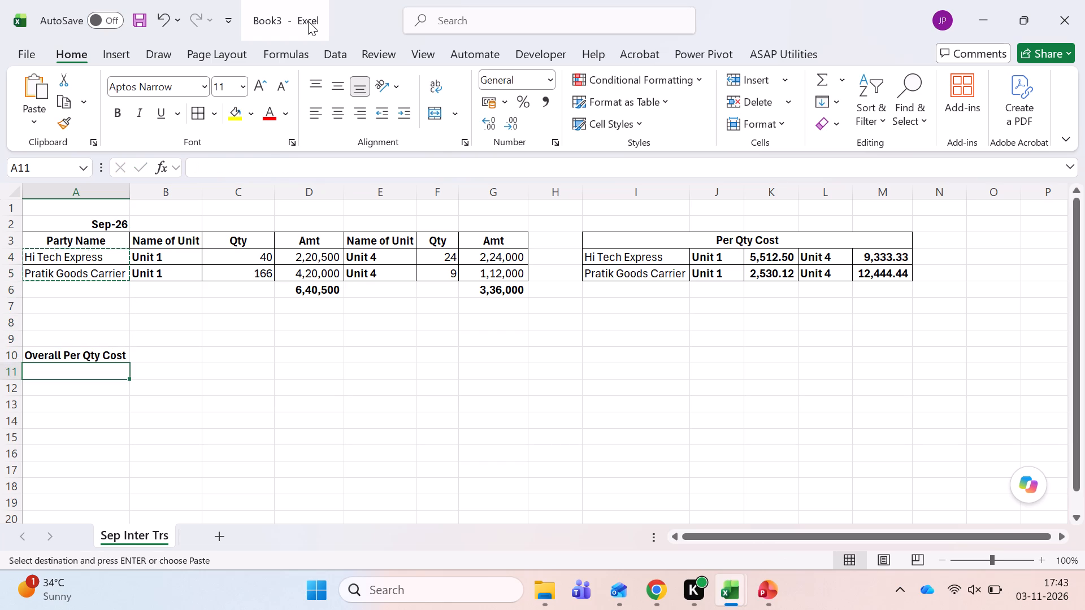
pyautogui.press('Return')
# Calculate Hi Tech Express's overall per qty cost in B11 with the formula =(D4+G4)/(C4+F4).
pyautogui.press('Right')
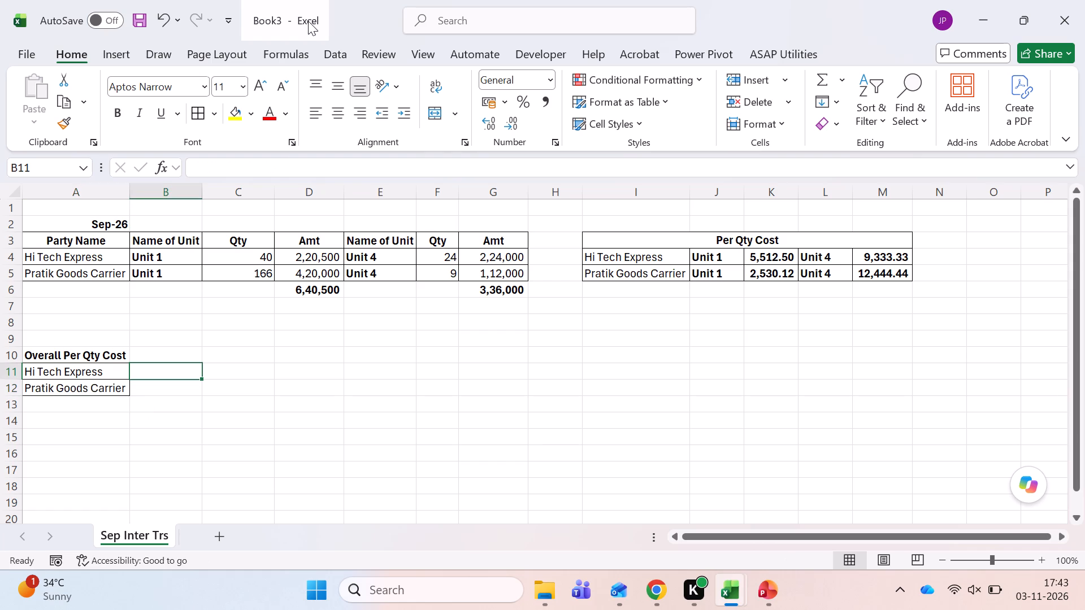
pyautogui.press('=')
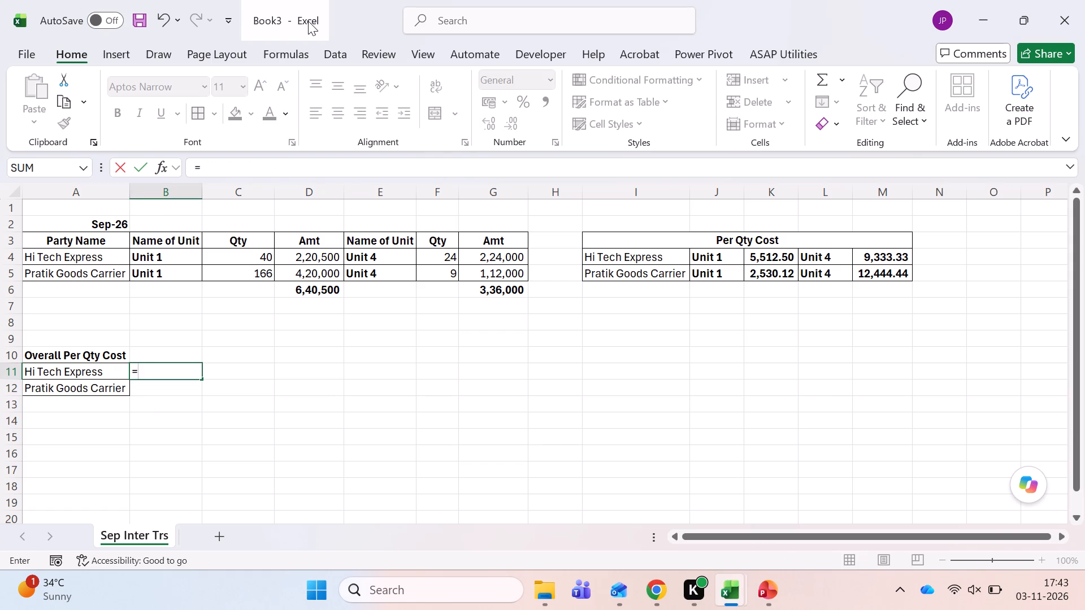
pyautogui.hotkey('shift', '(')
pyautogui.click(319, 257)
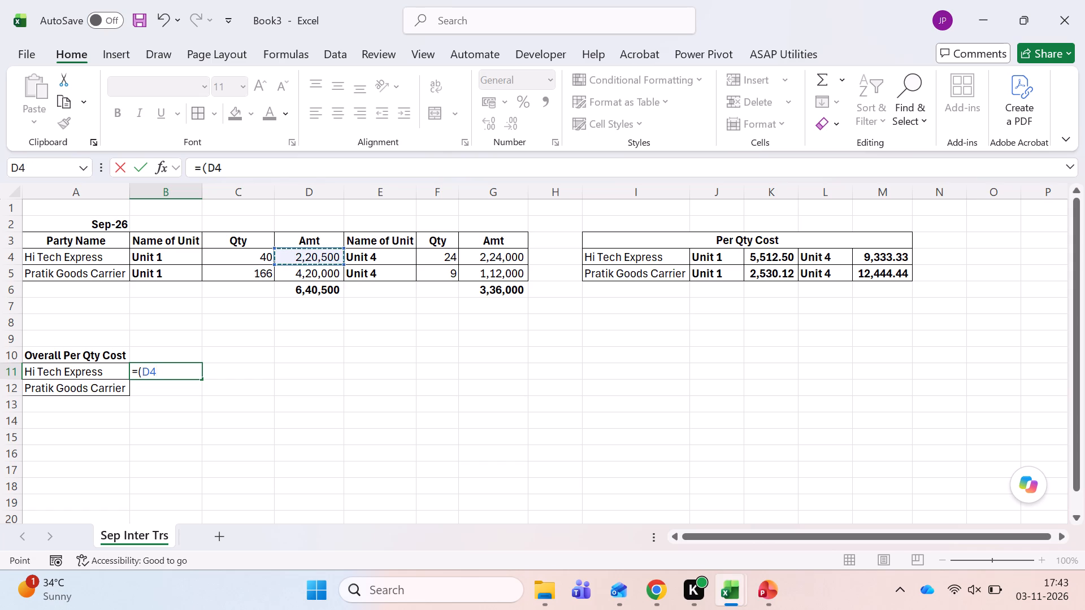
pyautogui.hotkey('shift', '+')
pyautogui.click(483, 257)
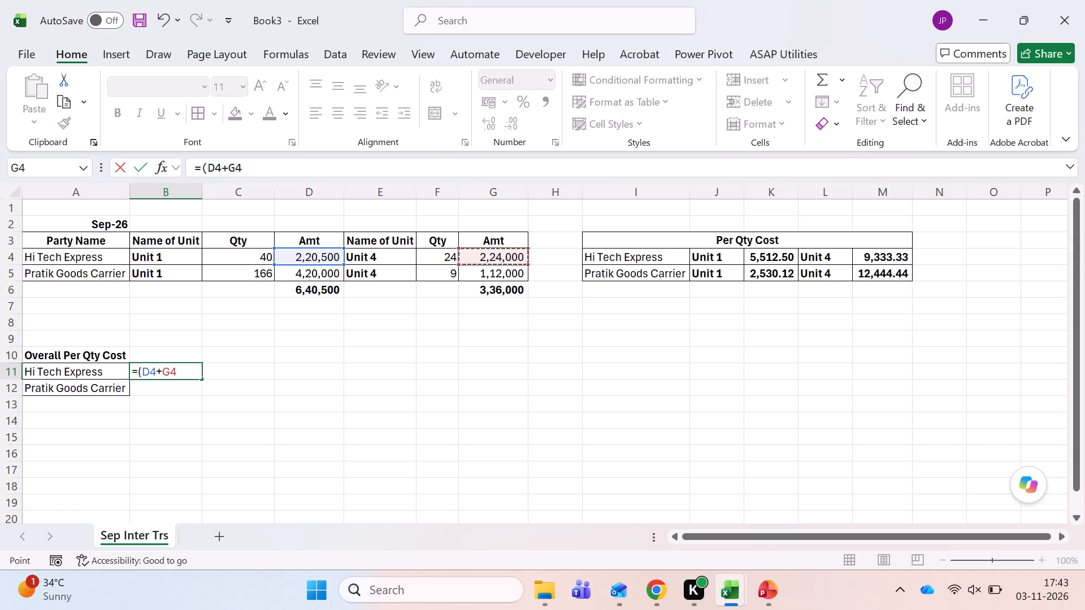
pyautogui.hotkey('shift', ')')
pyautogui.press('/')
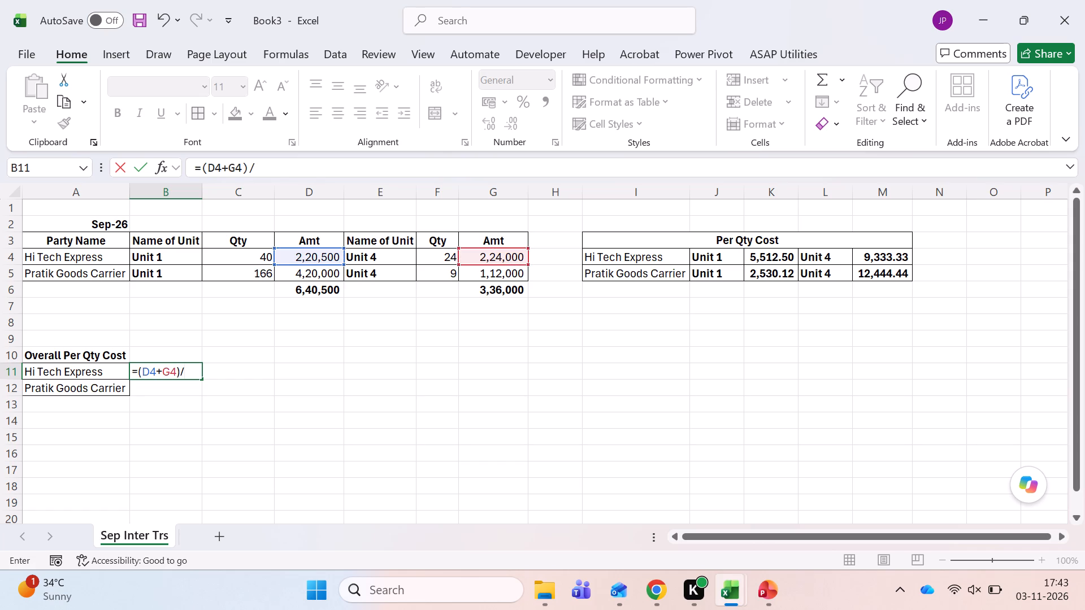
pyautogui.hotkey('shift', '(')
pyautogui.click(260, 258)
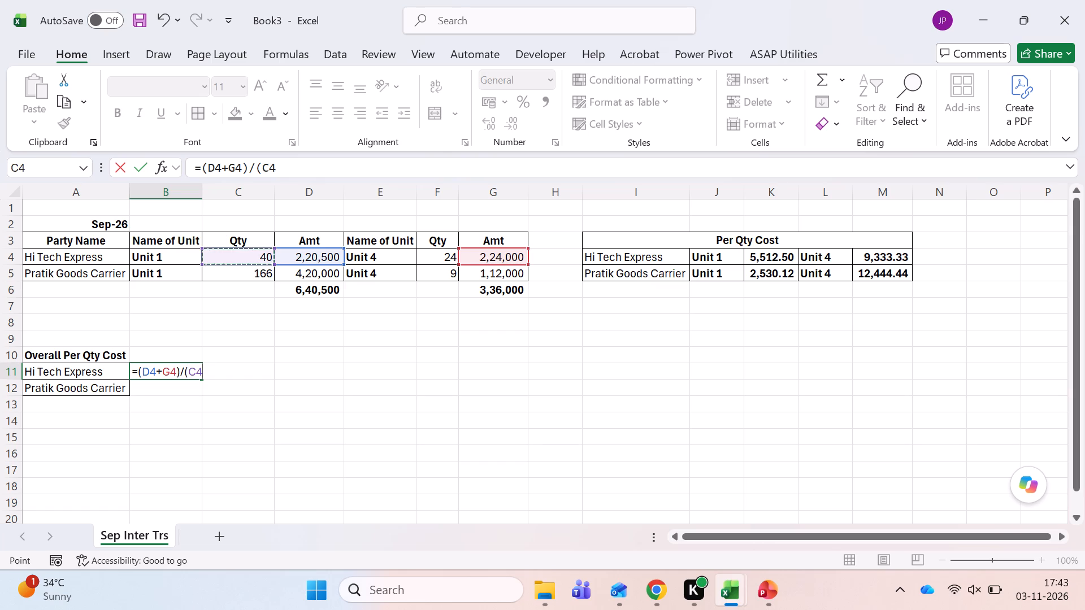
pyautogui.hotkey('shift', '+')
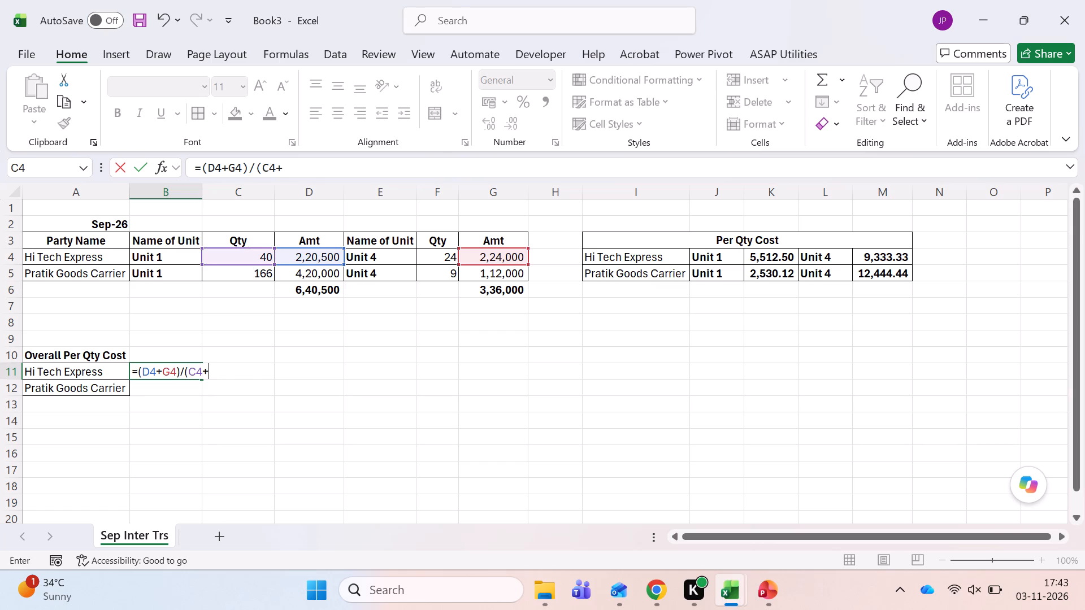
pyautogui.click(434, 256)
pyautogui.hotkey('shift', ')')
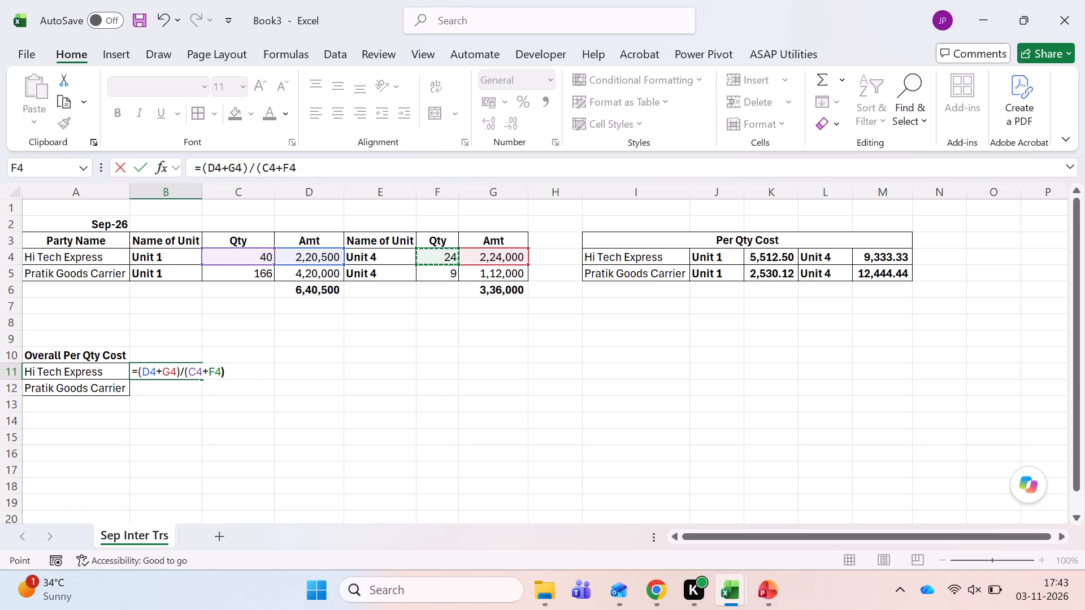
pyautogui.press('Return')
pyautogui.press('Up')
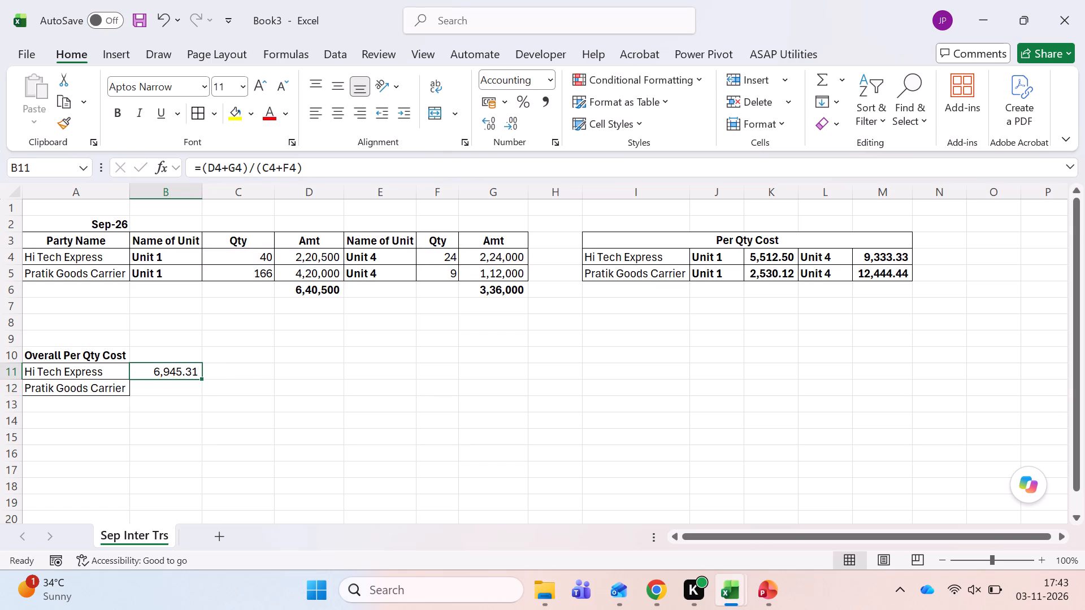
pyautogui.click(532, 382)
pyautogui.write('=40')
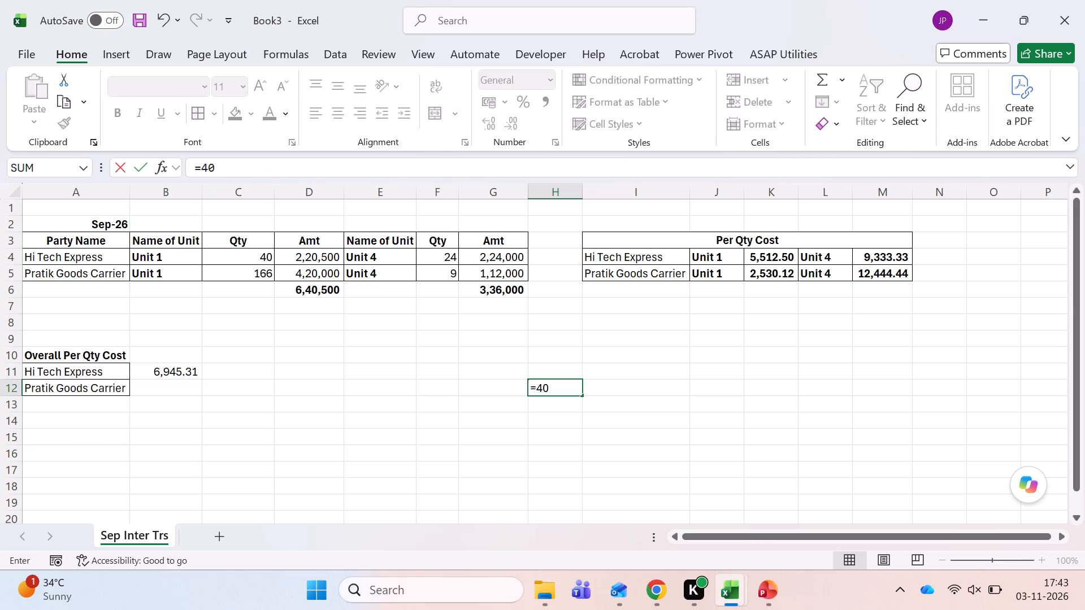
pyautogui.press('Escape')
# Copy the overall per qty cost formula from B11 into B12 for Pratik Goods Carrier.
pyautogui.press('Left')
pyautogui.press('Left')
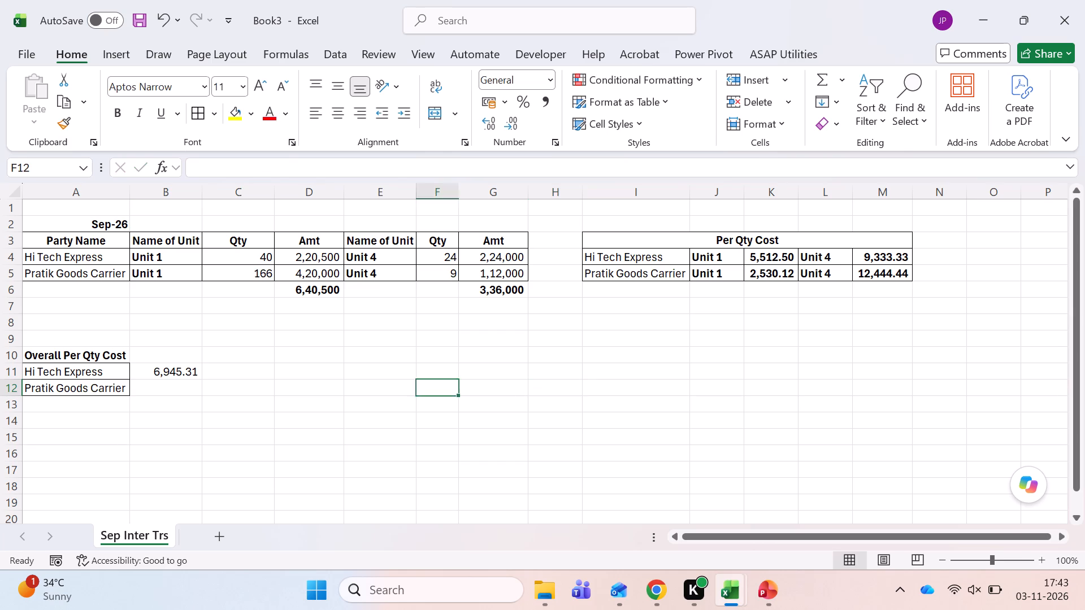
pyautogui.press('Left')
pyautogui.press('Left')
pyautogui.press('Left')
pyautogui.press('Left')
pyautogui.press('Up')
pyautogui.hotkey('ctrl', 'c')
pyautogui.press('Down')
pyautogui.press('Return')
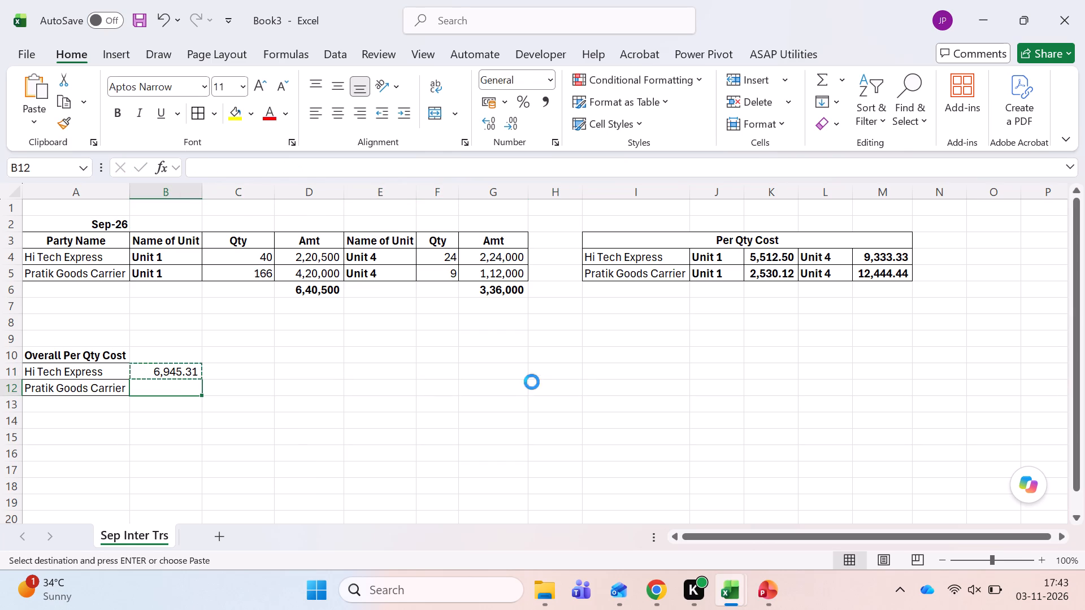
# Review Pratik Goods Carrier's Unit 1 and Unit 4 values in the Per Qty Cost table against its overall cost formula in B12.
pyautogui.press('Up')
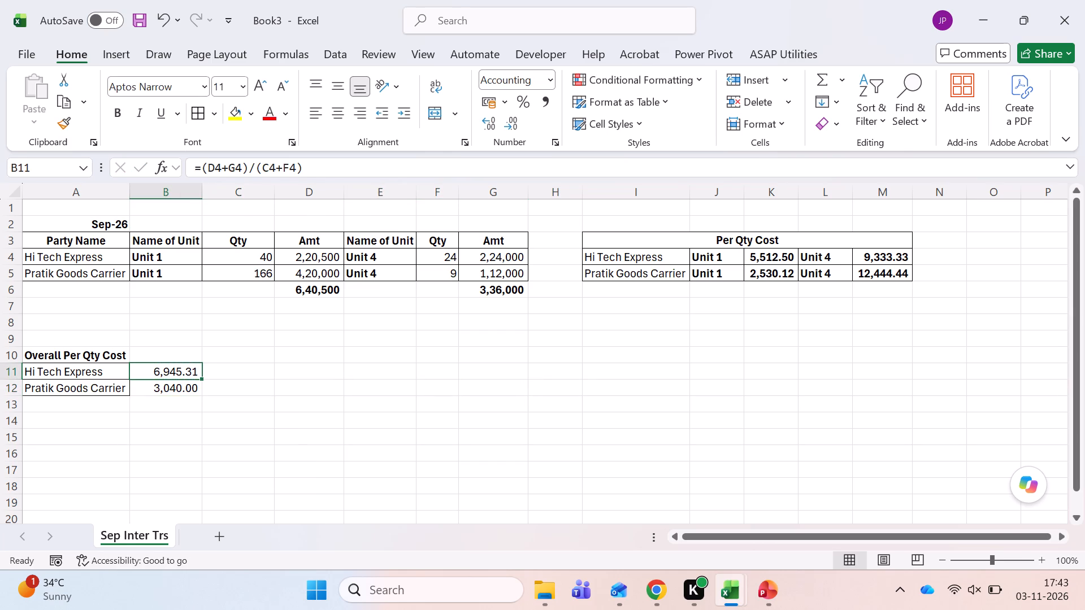
pyautogui.hotkey('shift', 'Down')
pyautogui.press('Right')
pyautogui.press('Right')
pyautogui.press('Right')
pyautogui.press('Right')
pyautogui.press('Right')
pyautogui.press('Right')
pyautogui.press('Right')
pyautogui.press('Right')
pyautogui.press('Right')
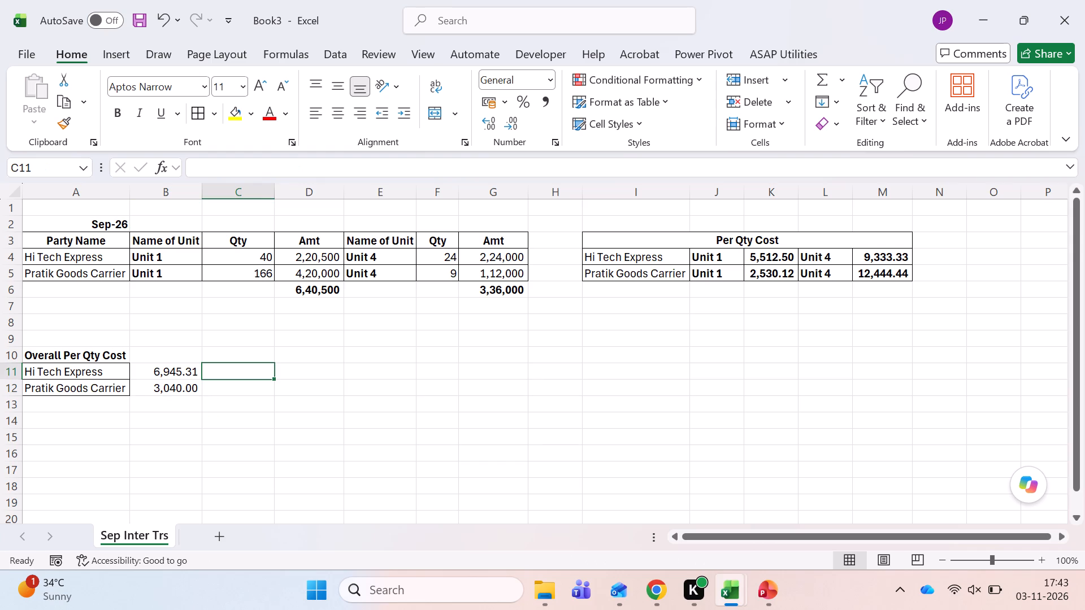
pyautogui.press('Up')
pyautogui.press('Up')
pyautogui.press('Up')
pyautogui.press('Up')
pyautogui.press('Up')
pyautogui.press('Up')
pyautogui.hotkey('shift', 'Right')
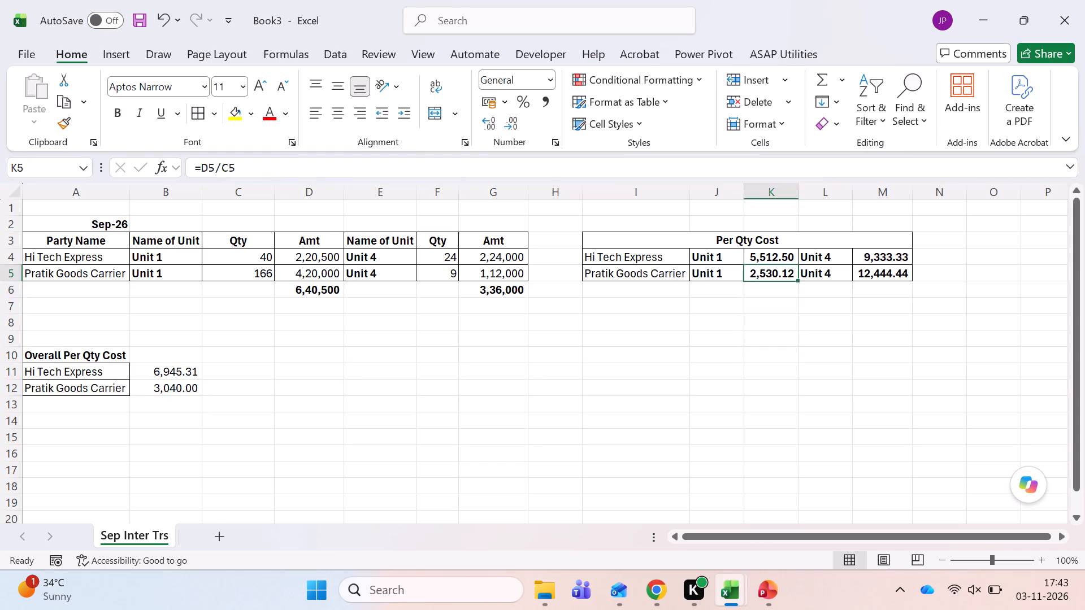
pyautogui.press('Left')
pyautogui.press('Right')
pyautogui.keyDown('ctrl'); pyautogui.click(865, 273); pyautogui.keyUp('ctrl')
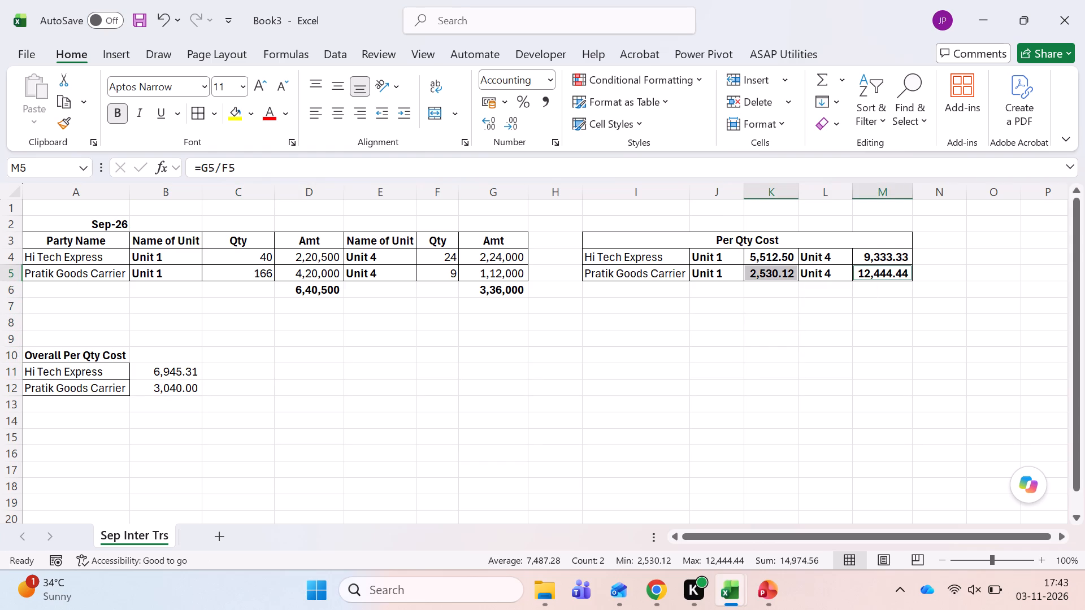
pyautogui.keyDown('ctrl'); pyautogui.click(186, 420); pyautogui.keyUp('ctrl')
pyautogui.click(160, 386)
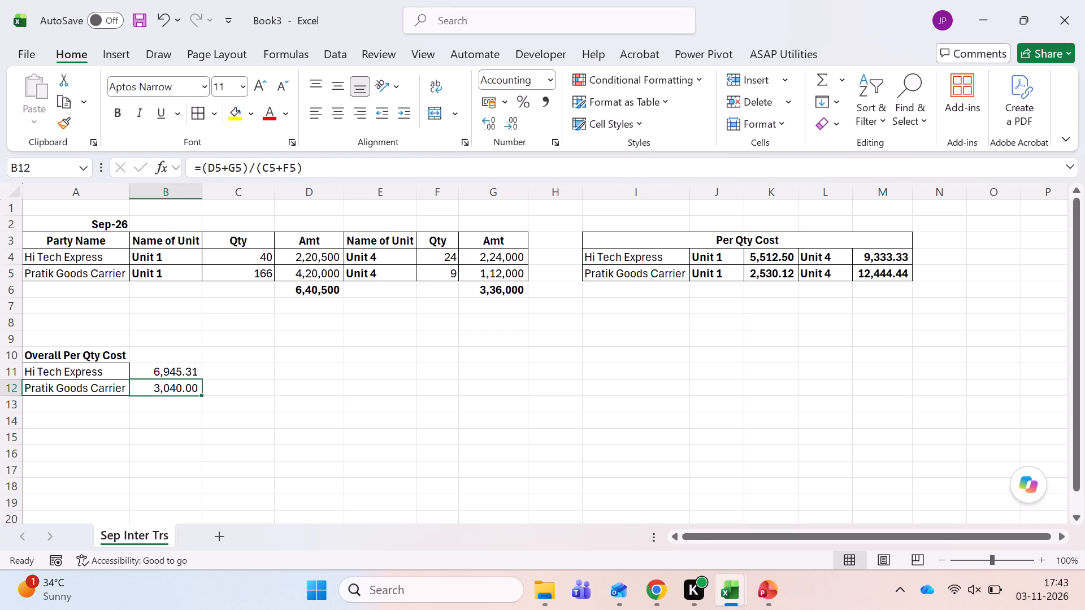
pyautogui.press('F2')
pyautogui.press('Escape')
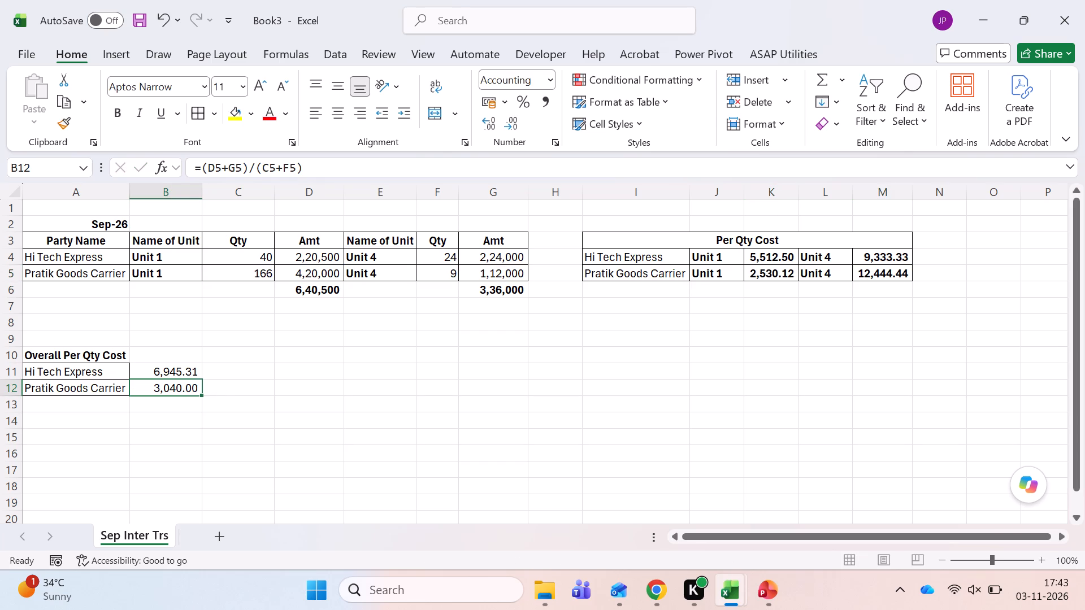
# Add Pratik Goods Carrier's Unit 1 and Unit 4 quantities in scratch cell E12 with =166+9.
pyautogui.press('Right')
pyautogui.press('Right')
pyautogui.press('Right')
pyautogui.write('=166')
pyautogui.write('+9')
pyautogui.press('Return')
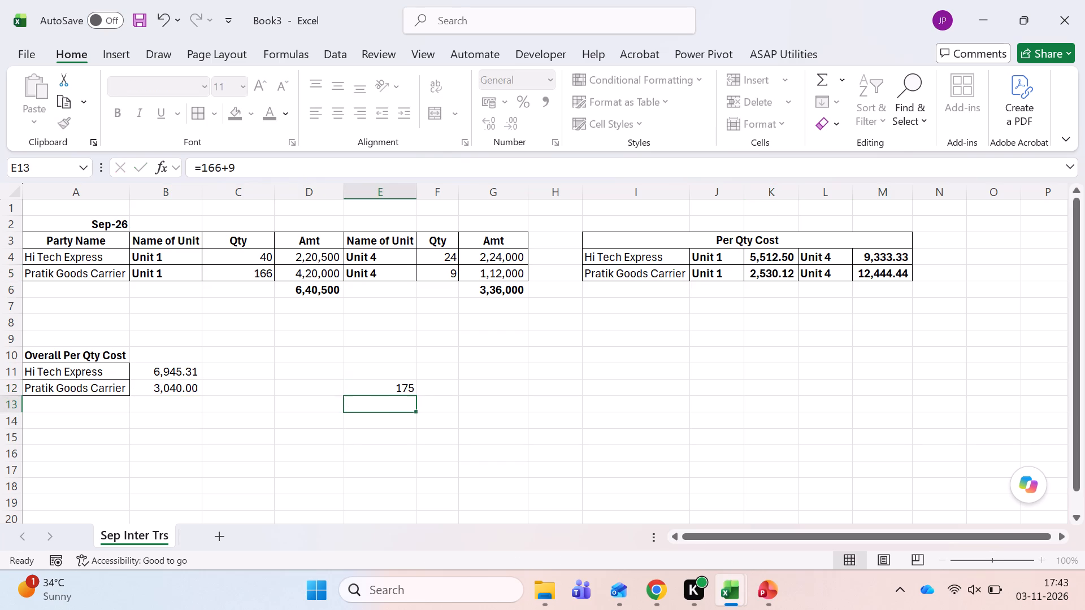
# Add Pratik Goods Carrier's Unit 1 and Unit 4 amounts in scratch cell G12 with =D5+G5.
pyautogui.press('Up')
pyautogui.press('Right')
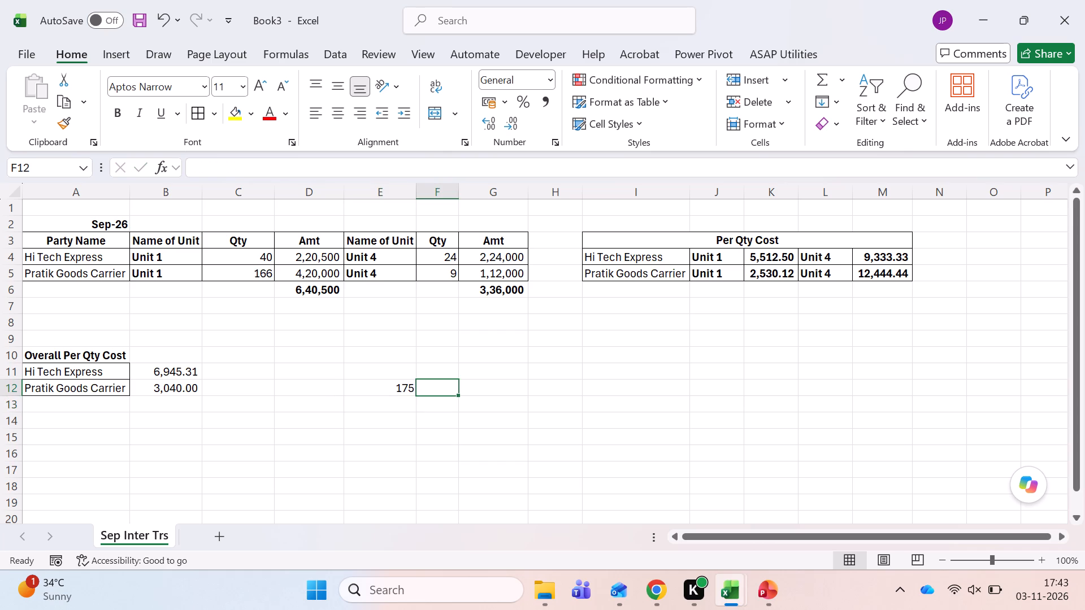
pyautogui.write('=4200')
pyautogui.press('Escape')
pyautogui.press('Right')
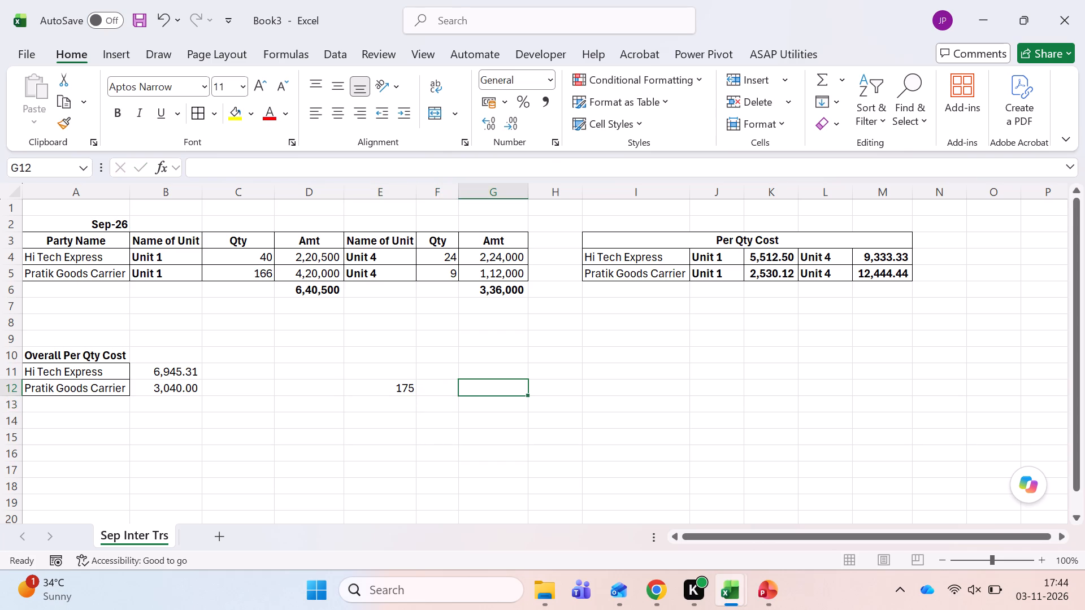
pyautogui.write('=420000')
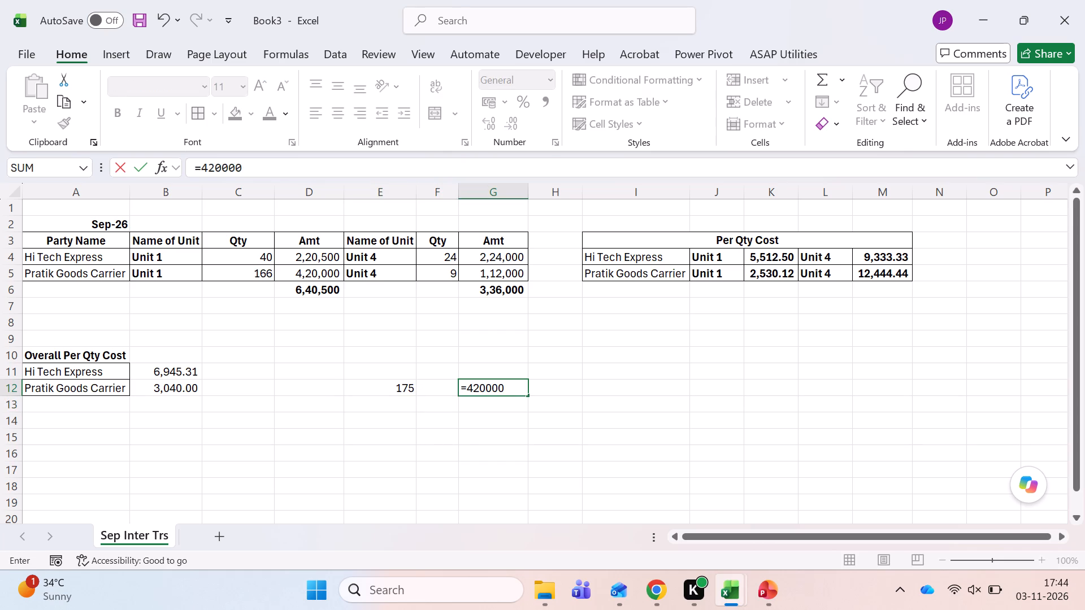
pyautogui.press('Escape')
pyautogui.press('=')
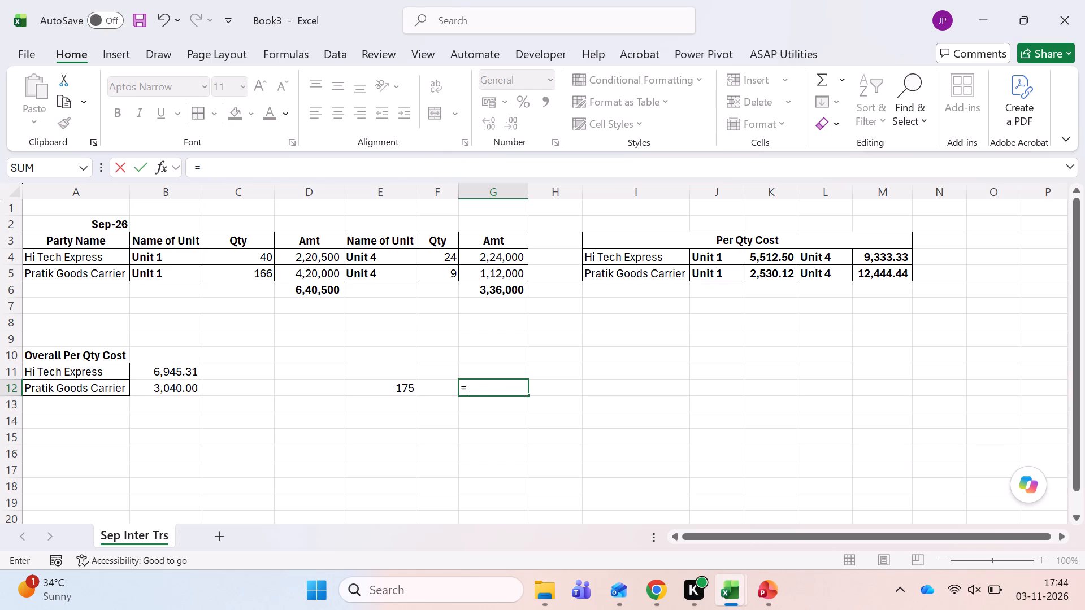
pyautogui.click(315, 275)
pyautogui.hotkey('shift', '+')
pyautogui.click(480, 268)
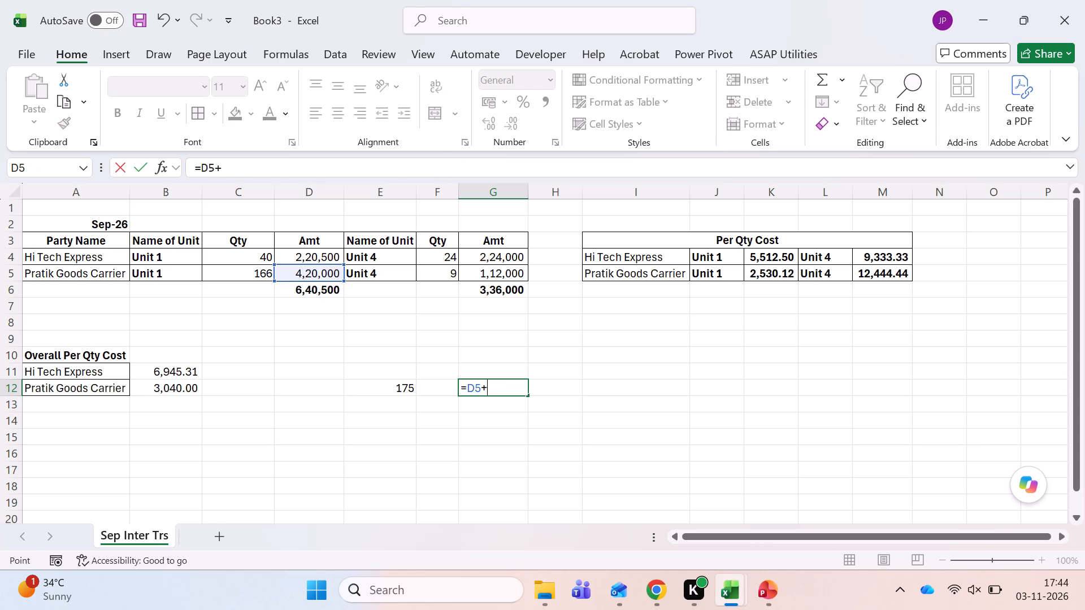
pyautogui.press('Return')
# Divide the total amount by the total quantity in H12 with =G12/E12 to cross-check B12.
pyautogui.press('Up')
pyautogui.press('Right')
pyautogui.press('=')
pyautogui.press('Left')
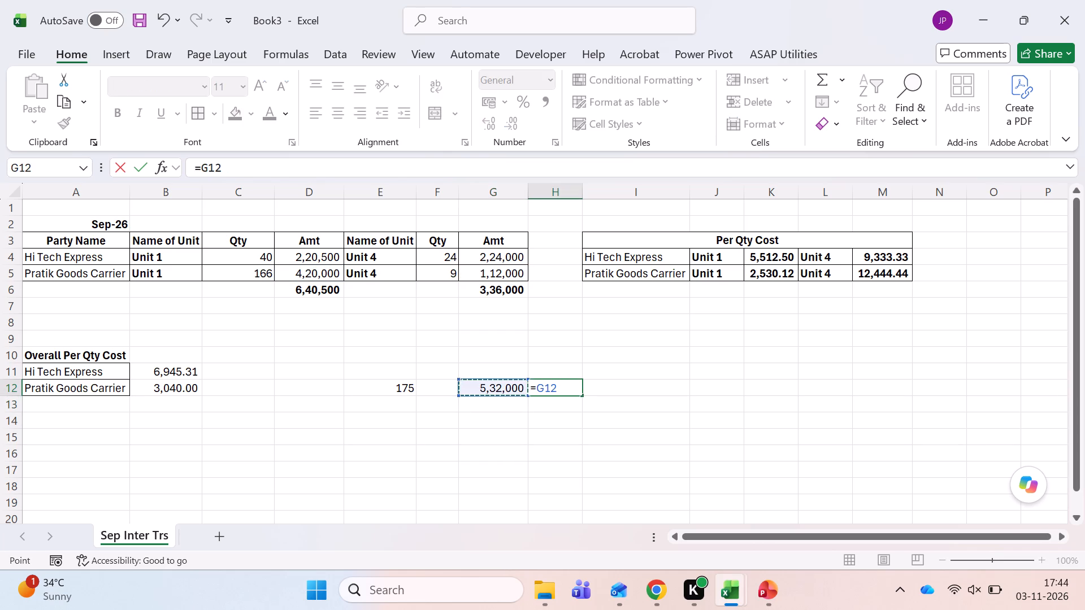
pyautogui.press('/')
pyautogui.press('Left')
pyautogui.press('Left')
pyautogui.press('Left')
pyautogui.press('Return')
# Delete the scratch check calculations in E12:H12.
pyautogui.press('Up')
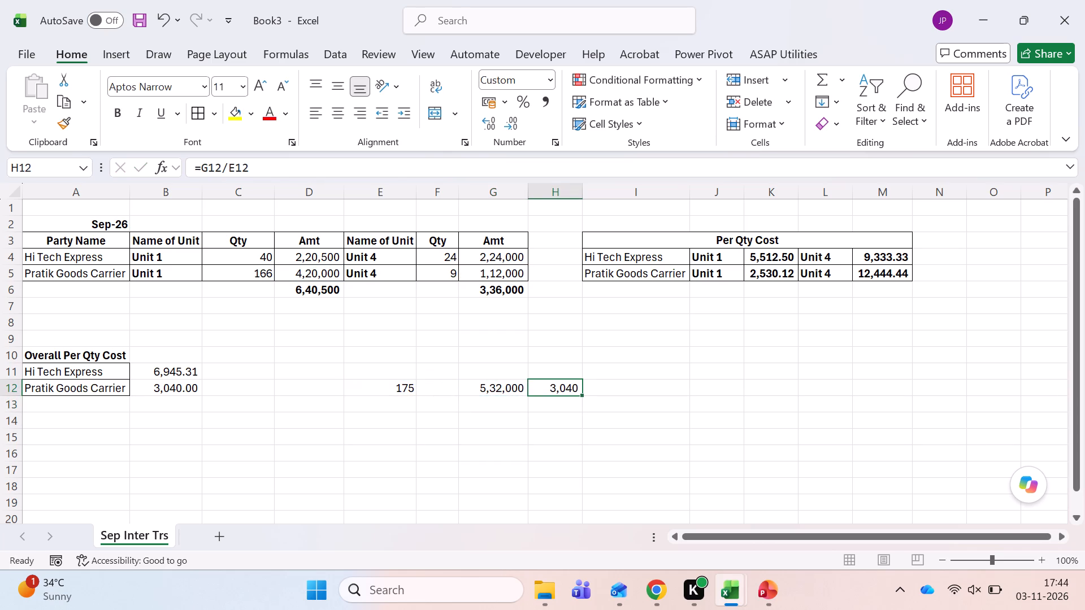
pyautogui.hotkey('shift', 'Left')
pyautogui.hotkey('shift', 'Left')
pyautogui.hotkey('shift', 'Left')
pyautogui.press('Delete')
# Make the overall per qty cost values in B11:B12 bold.
pyautogui.hotkey('ctrl', 'Left')
pyautogui.hotkey('ctrl', 'Left')
pyautogui.hotkey('ctrl', 'Left')
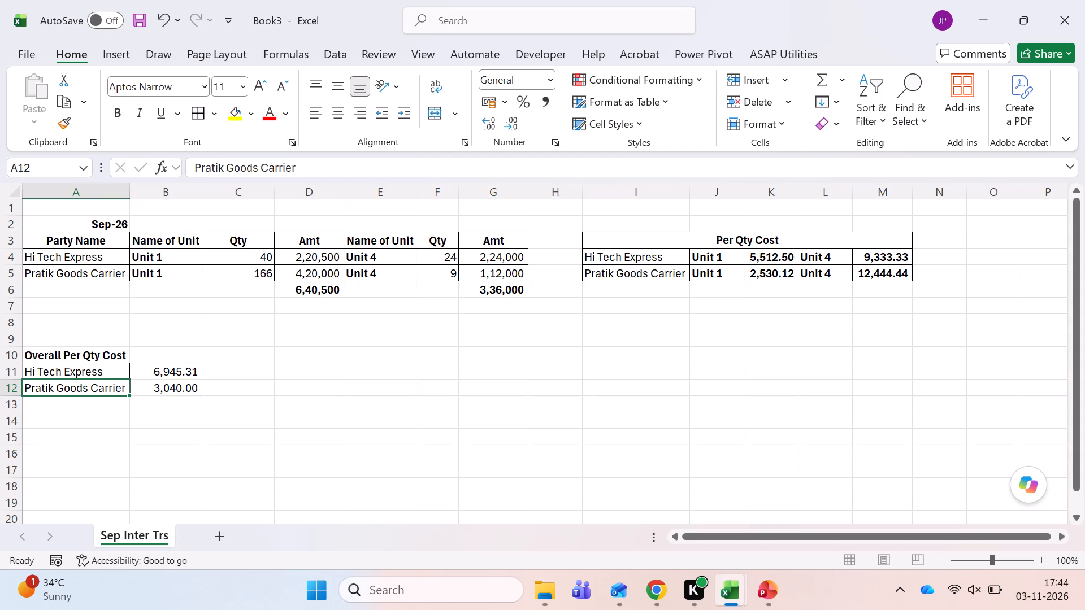
pyautogui.press('Right')
pyautogui.press('Right')
pyautogui.press('Up')
pyautogui.press('Up')
pyautogui.press('Left')
pyautogui.press('Down')
pyautogui.hotkey('shift', 'Down')
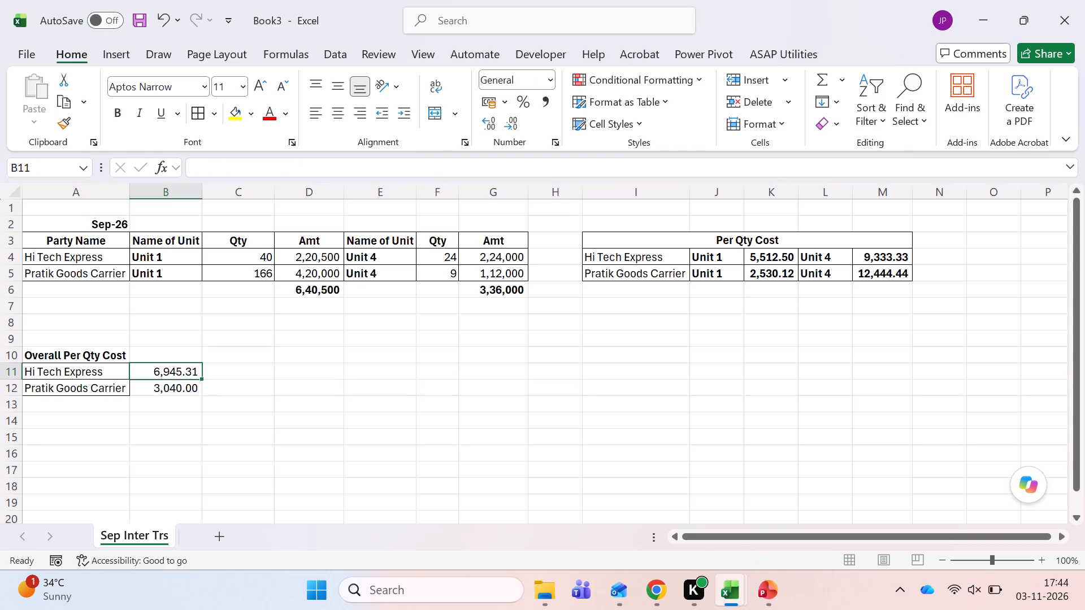
pyautogui.hotkey('ctrl', 'b')
# Apply all borders to the Overall Per Qty Cost table in A11:B12.
pyautogui.press('Left')
pyautogui.press('Left')
pyautogui.press('Up')
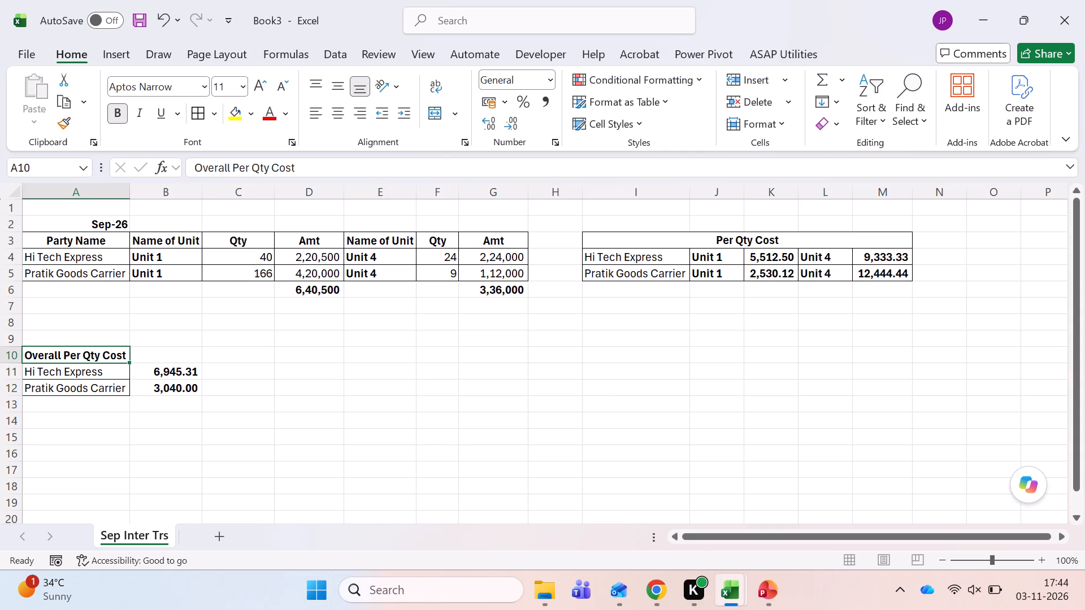
pyautogui.press('Down')
pyautogui.hotkey('shift', 'Right')
pyautogui.hotkey('shift', 'Down')
pyautogui.hotkey('alt', 'h')
pyautogui.hotkey('alt', 'b')
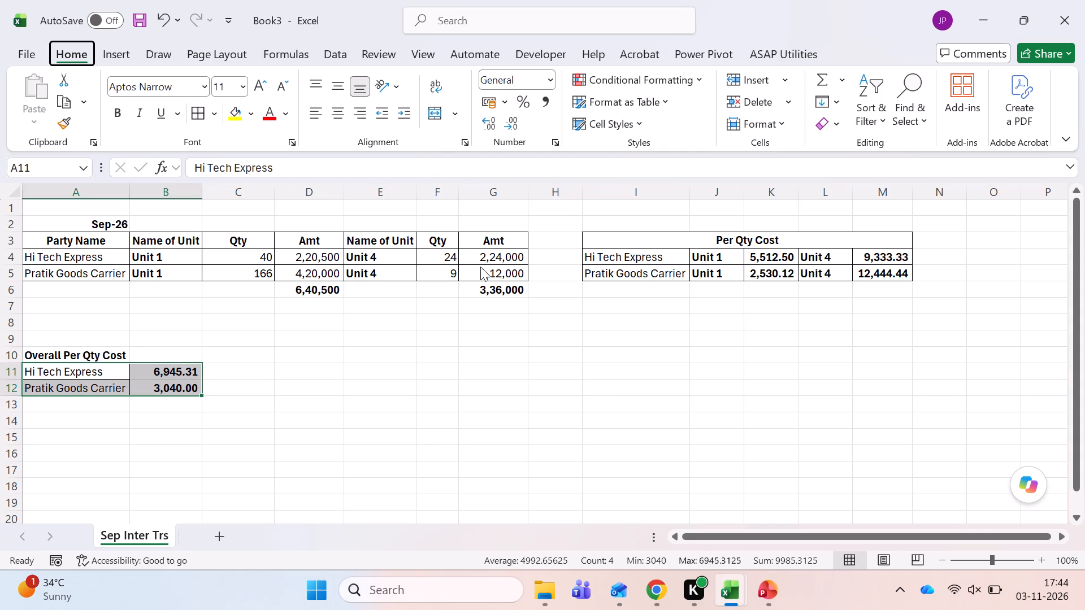
pyautogui.press('a')
pyautogui.press('Right')
pyautogui.hotkey('ctrl', 'Left')
pyautogui.hotkey('ctrl', 'Left')
# Save the workbook as Sep-26 Inter Trs in a local folder on this PC instead of OneDrive.
pyautogui.hotkey('ctrl', 's')
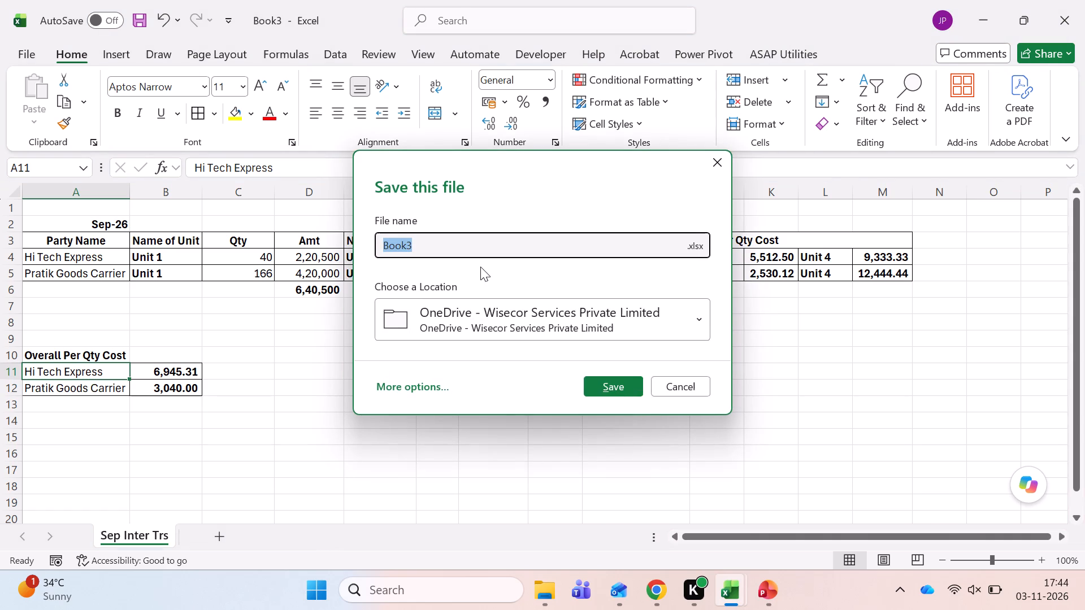
pyautogui.write('Sep-26 Inter Trs')
pyautogui.click(505, 342)
pyautogui.click(494, 326)
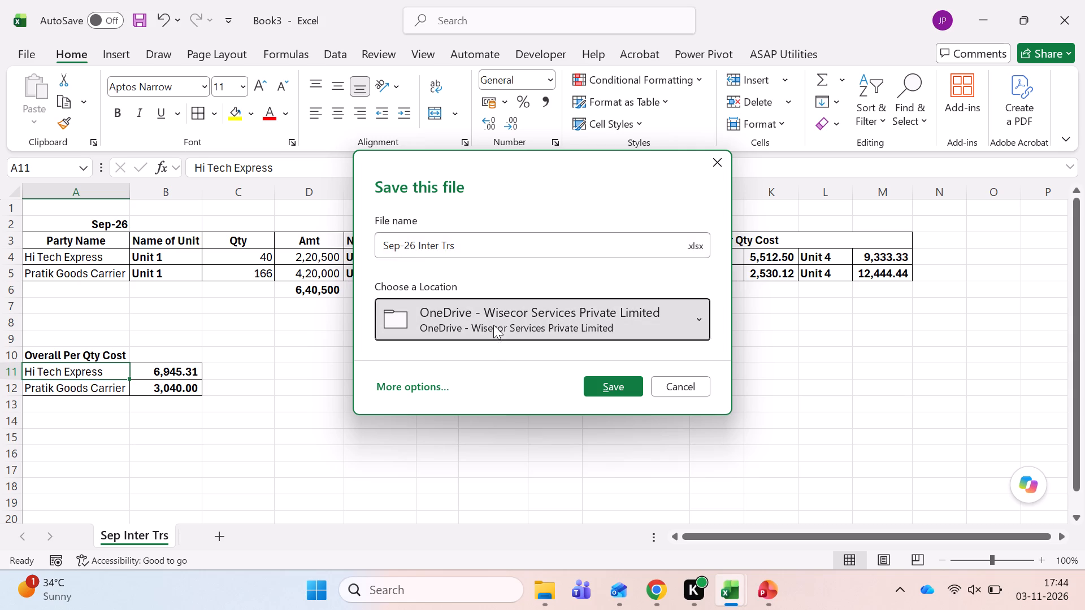
pyautogui.click(447, 184)
pyautogui.click(594, 387)
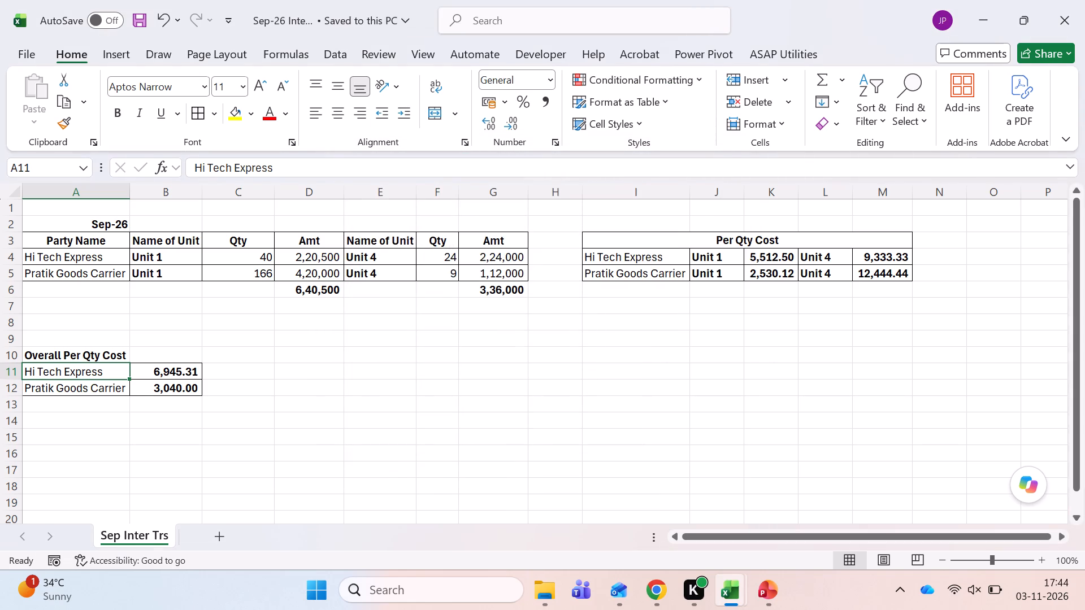
# Add a new worksheet after Sep Inter Trs and rename it, starting the name with "Dat".
pyautogui.click(216, 536)
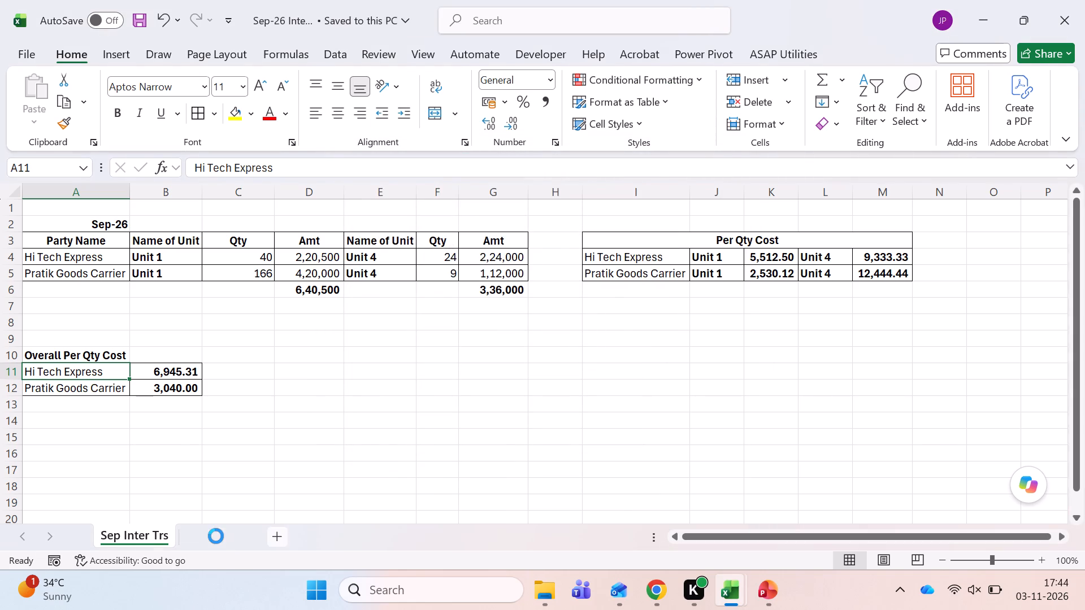
pyautogui.rightClick(211, 534)
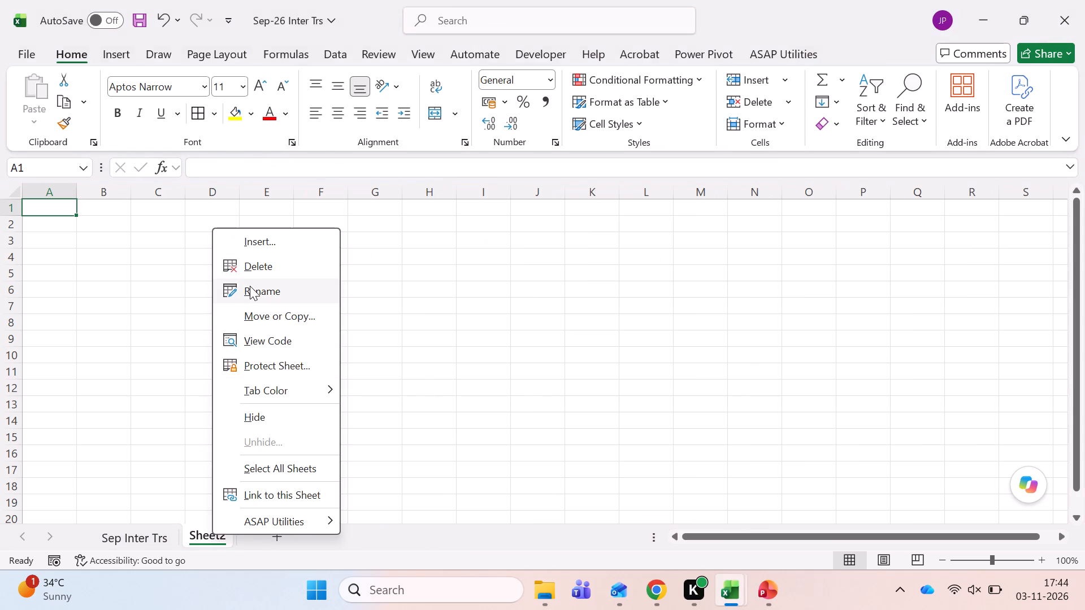
pyautogui.click(254, 293)
pyautogui.write('Dat')
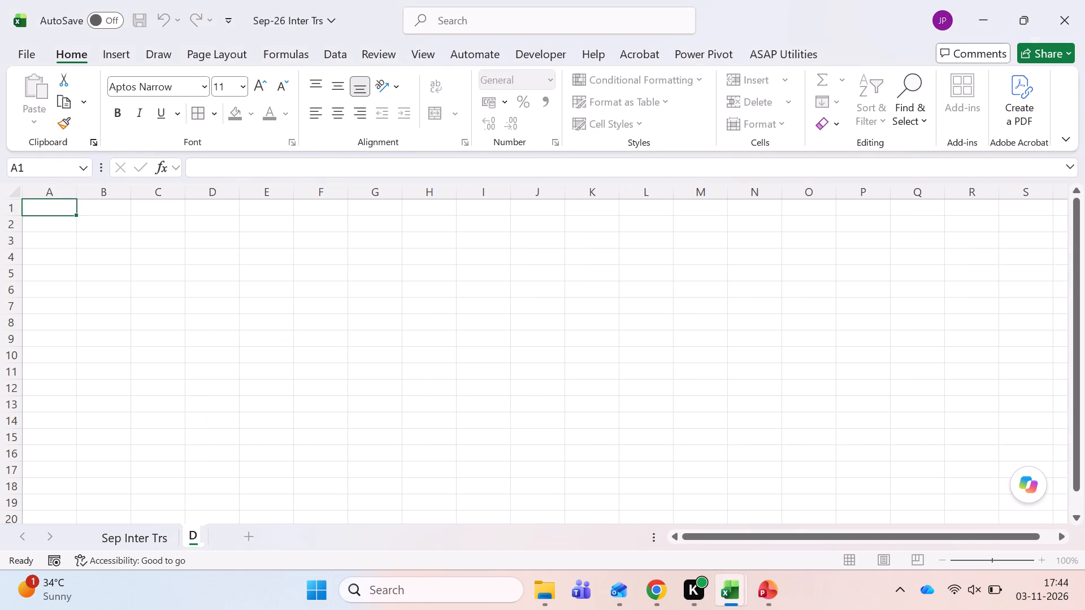
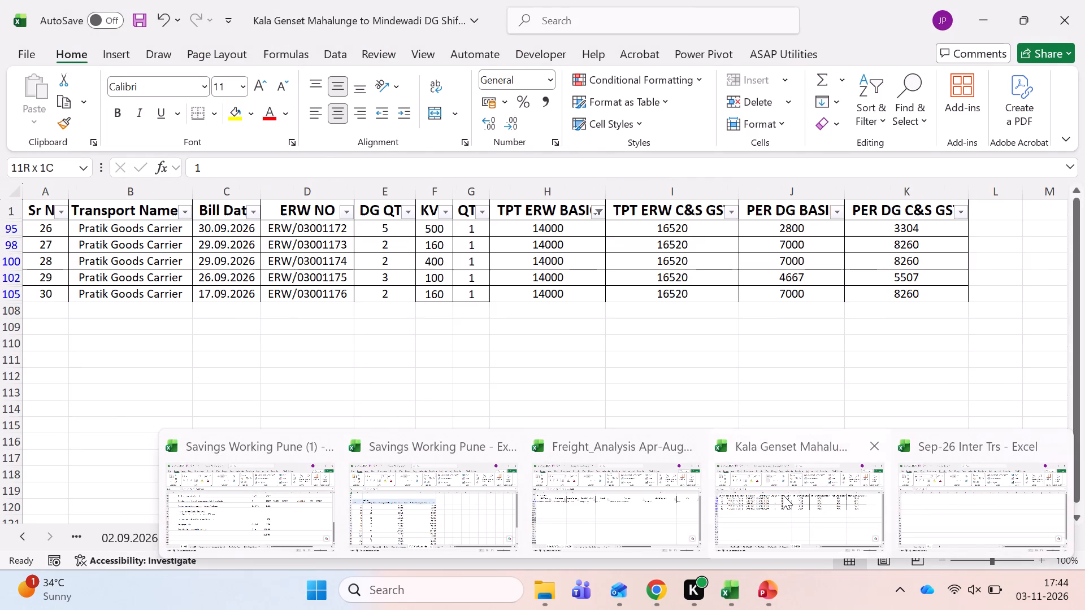
# Remove the filter from the 12.10.2026 sheet in the Kala Genset Mahalunge to Mindewadi DG Shifting workbook and return to cell A1.
pyautogui.hotkey('ctrl', 'Up')
pyautogui.hotkey('ctrl', 'shift', 'l')
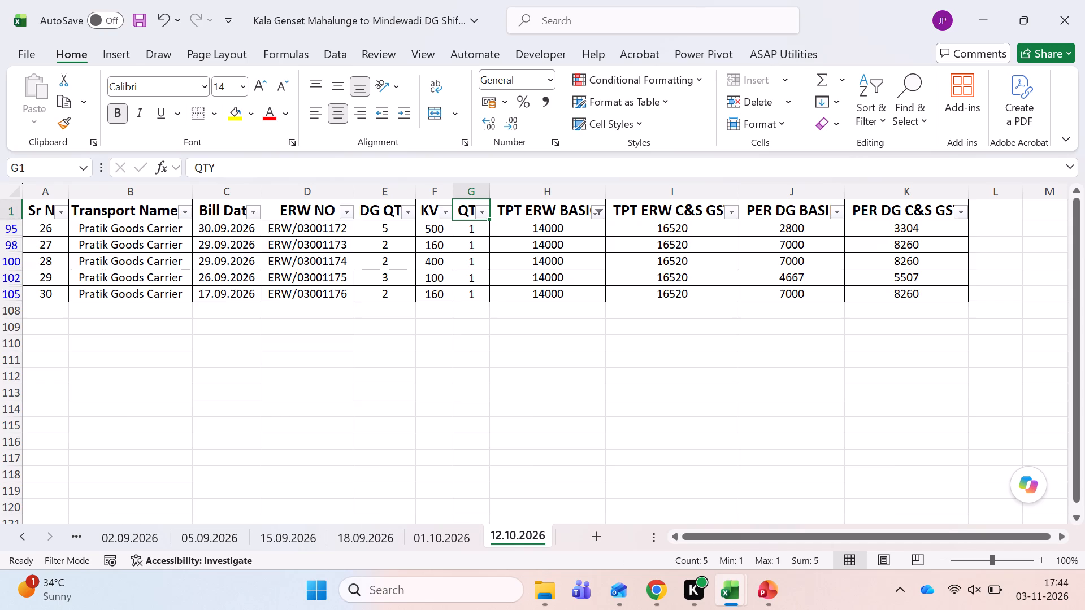
pyautogui.hotkey('ctrl', 'Left')
pyautogui.hotkey('ctrl', 'Left')
pyautogui.hotkey('ctrl', 'Left')
# Remove the filter from the 15.09.2026 sheet so that all its rows are shown.
pyautogui.hotkey('ctrl', 'pageup')
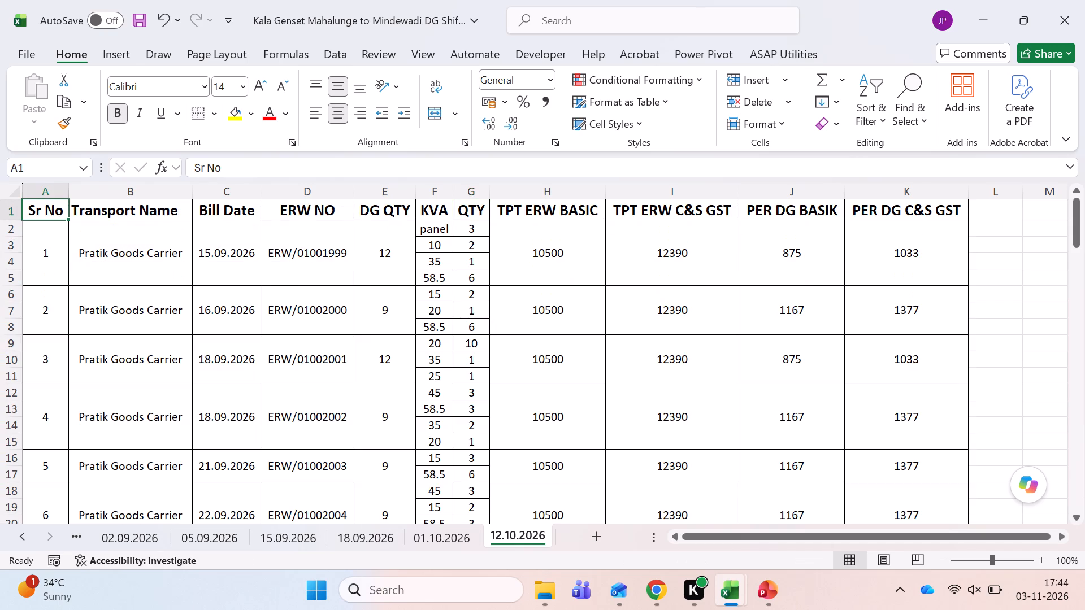
pyautogui.hotkey('ctrl', 'pageup')
pyautogui.hotkey('ctrl', 'pageup')
pyautogui.hotkey('ctrl', 'Left')
pyautogui.hotkey('ctrl', 'Left')
pyautogui.hotkey('ctrl', 'Up')
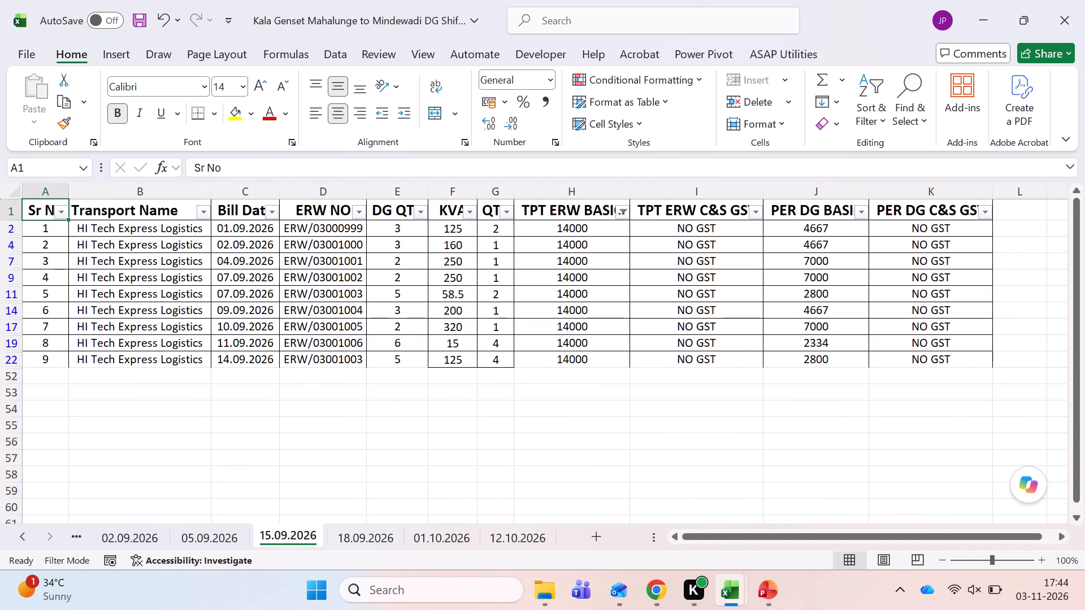
pyautogui.hotkey('ctrl', 'shift', 'l')
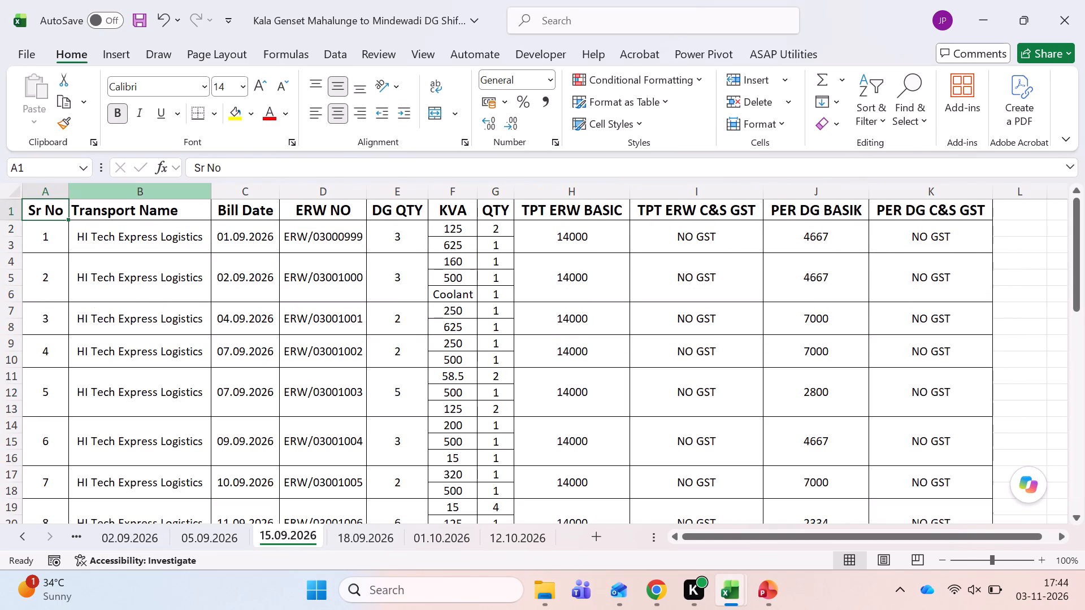
# Copy the 15.09.2026 sheet into the Sep-26 Inter Trs.xlsx workbook, placing the copy at the end.
pyautogui.rightClick(293, 537)
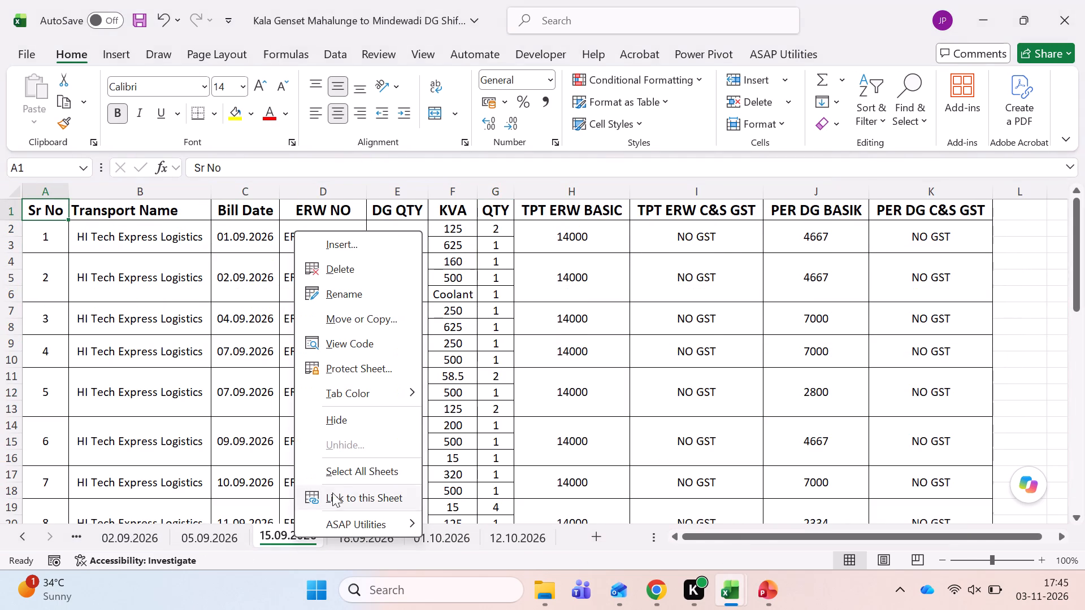
pyautogui.click(355, 316)
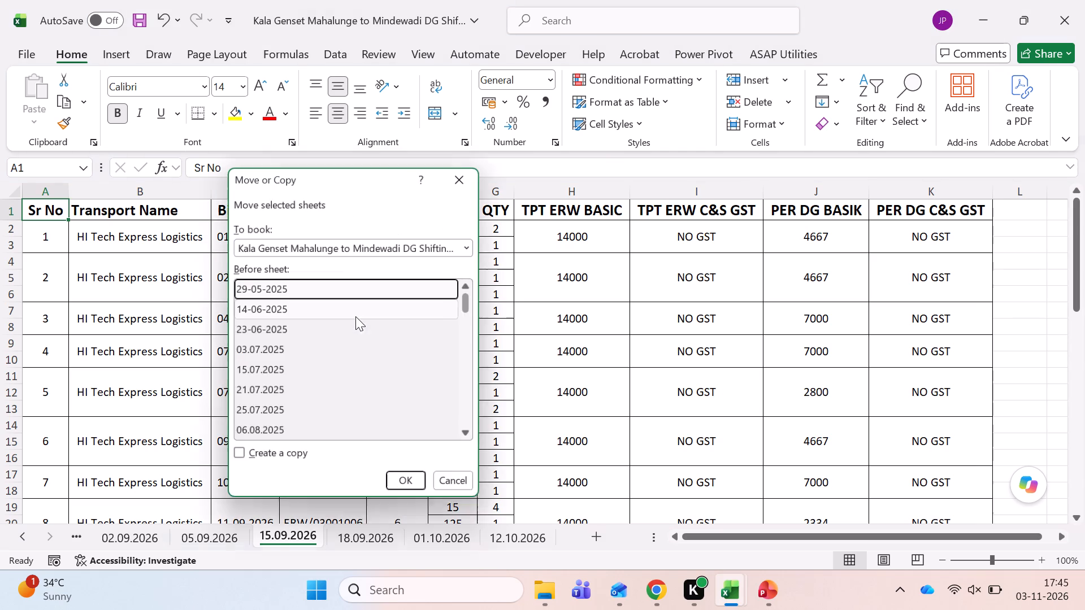
pyautogui.click(290, 249)
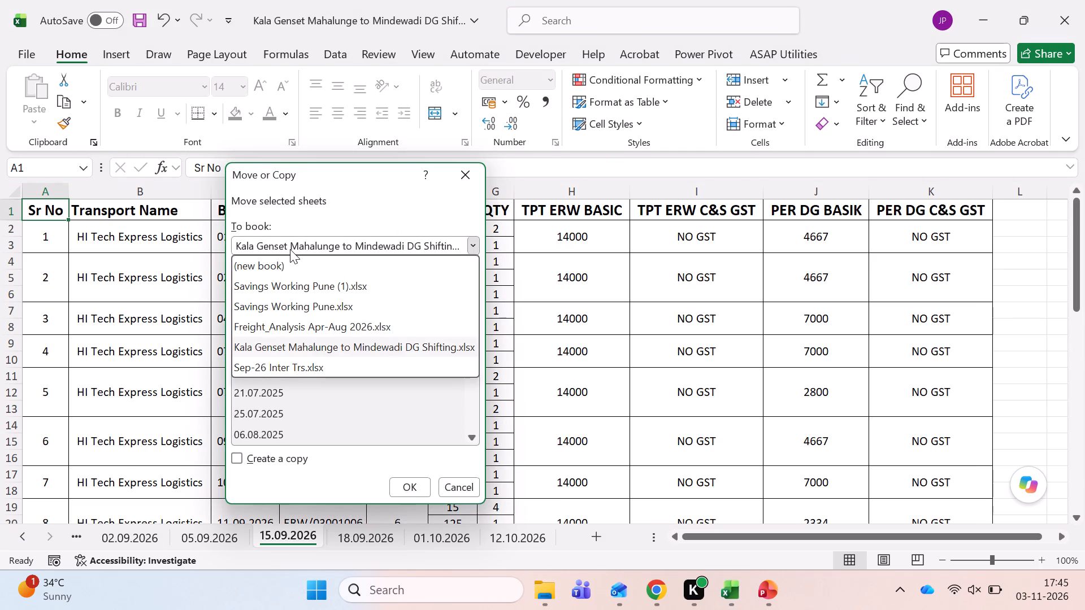
pyautogui.click(314, 361)
pyautogui.click(281, 474)
pyautogui.click(279, 454)
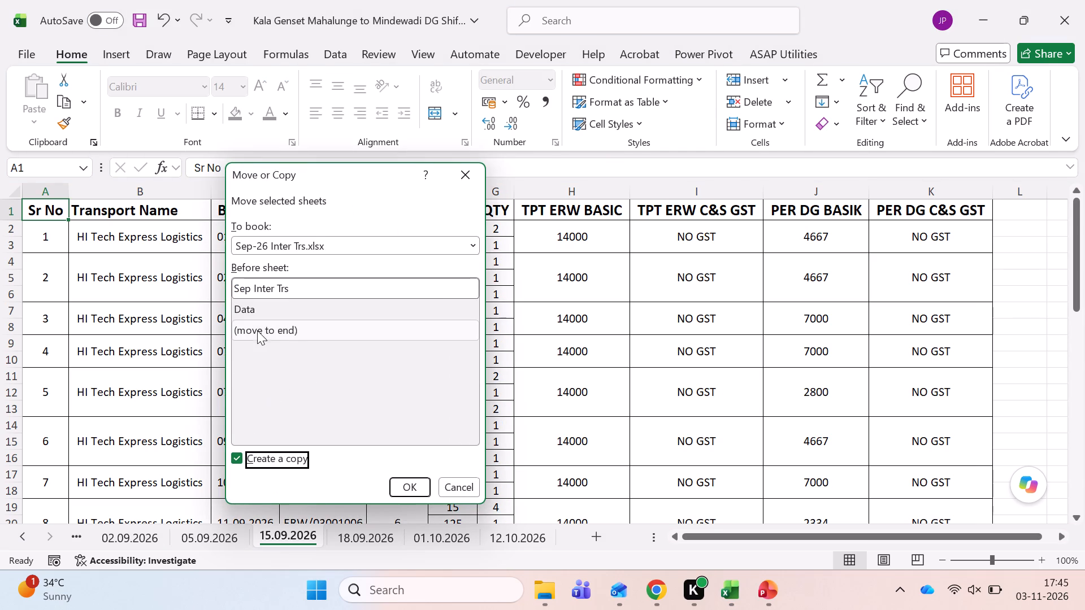
pyautogui.click(257, 328)
pyautogui.click(406, 487)
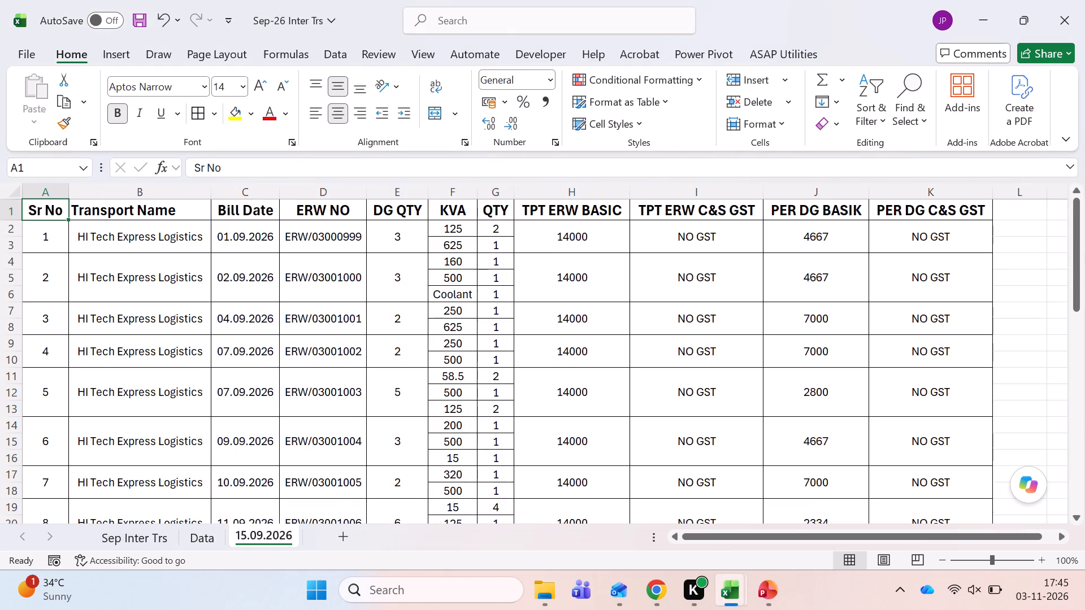
# Return to the Kala Genset workbook and remove the filter from the 18.09.2026 sheet.
pyautogui.hotkey('alt', 'Tab')
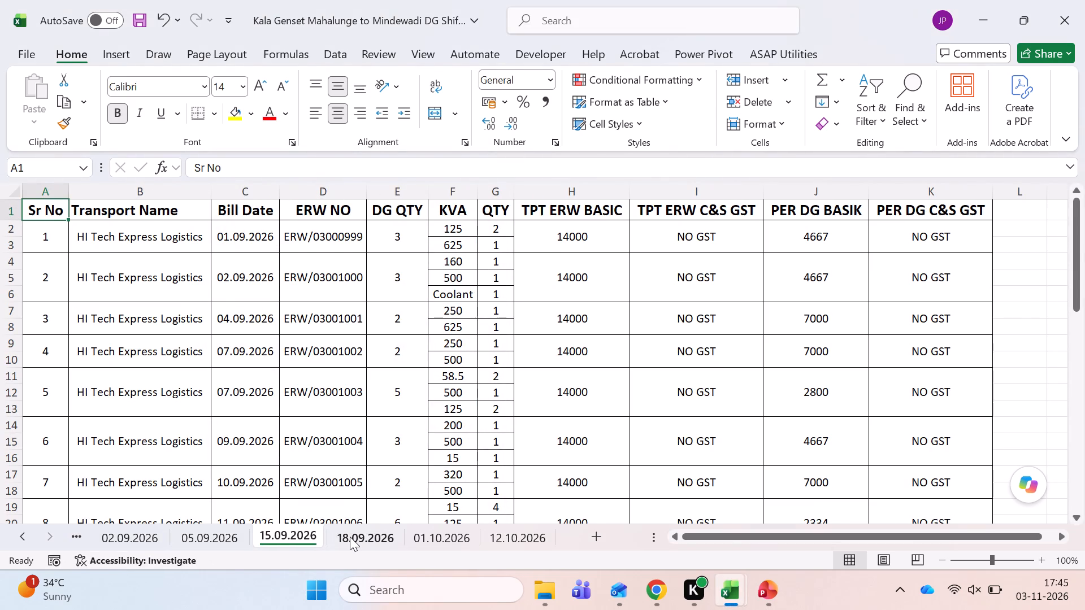
pyautogui.click(350, 537)
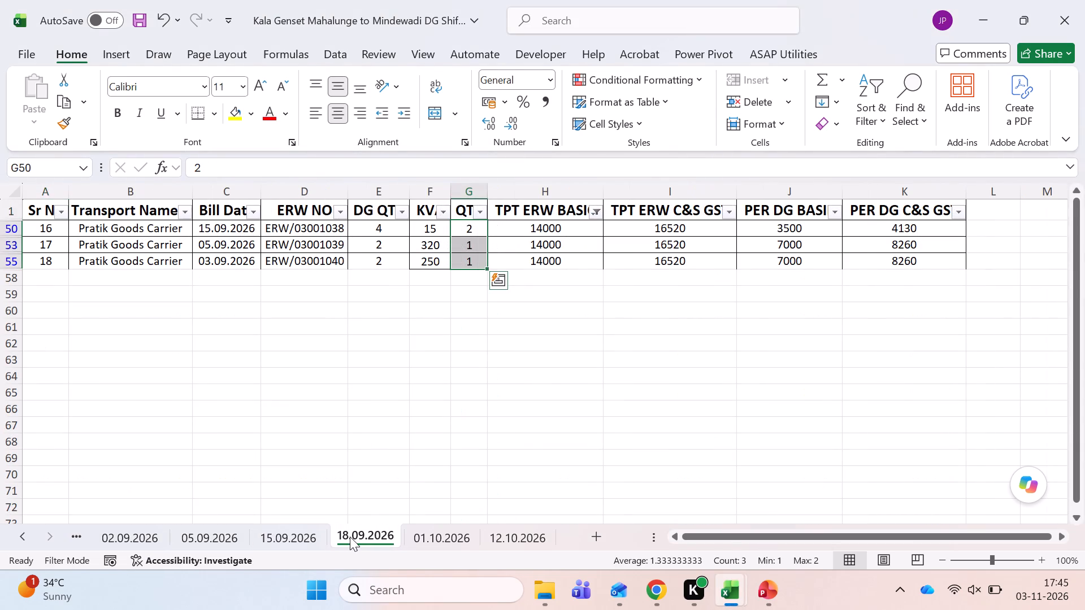
pyautogui.rightClick(350, 537)
pyautogui.click(581, 410)
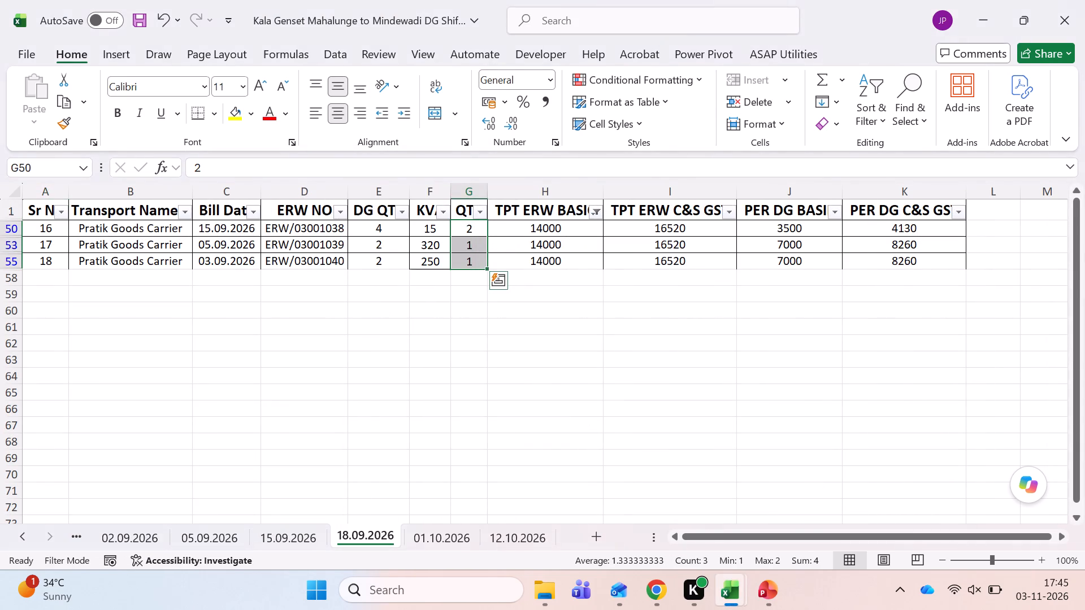
pyautogui.hotkey('ctrl', 'shift', 'l')
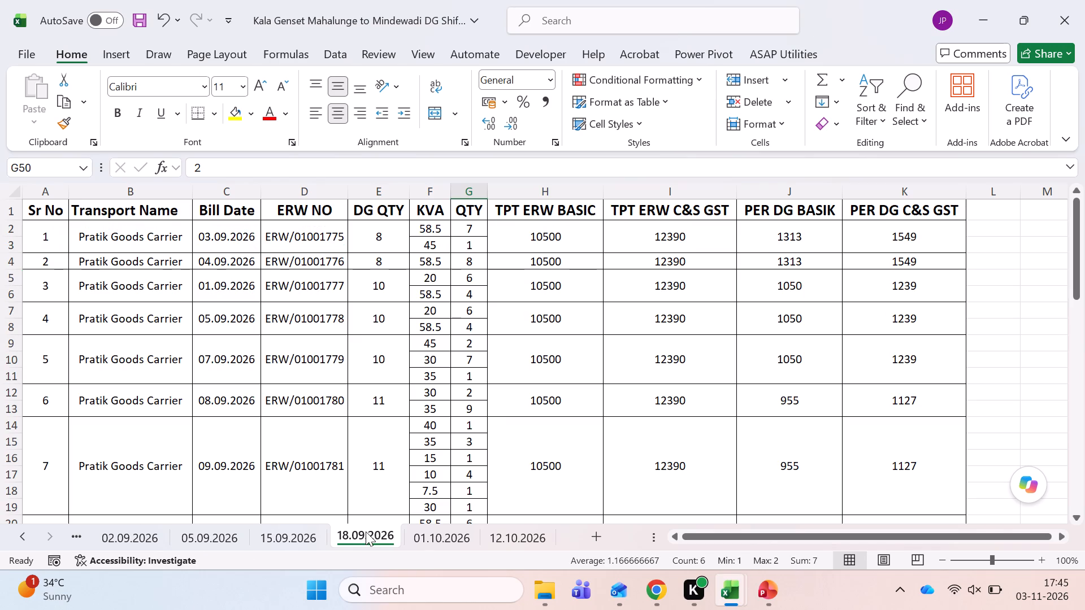
# Copy the 18.09.2026 sheet into the Sep-26 Inter Trs.xlsx workbook, placing the copy at the end.
pyautogui.rightClick(366, 531)
pyautogui.click(418, 308)
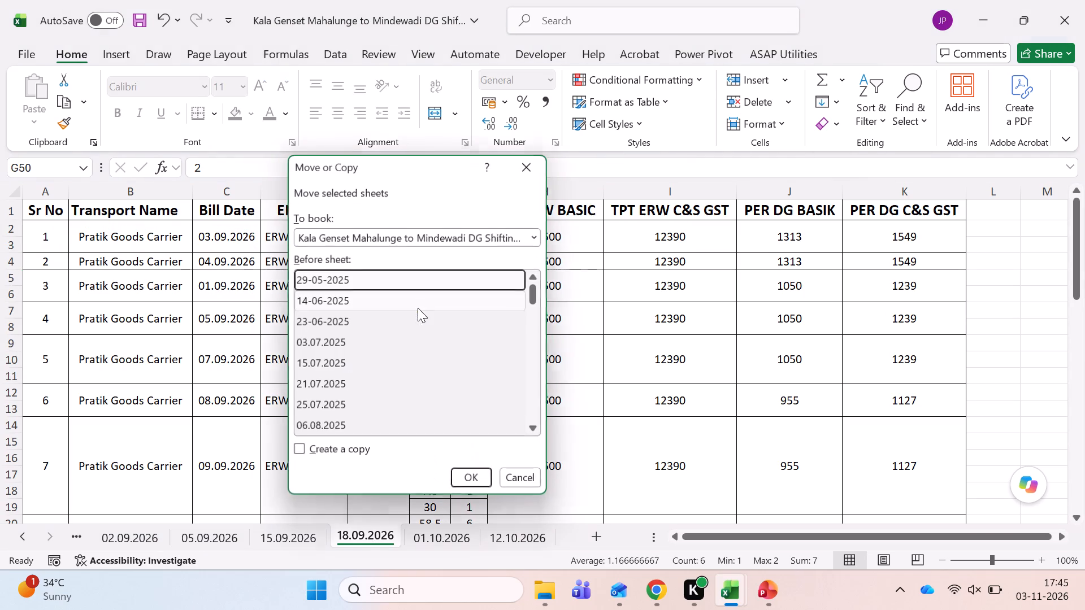
pyautogui.click(348, 233)
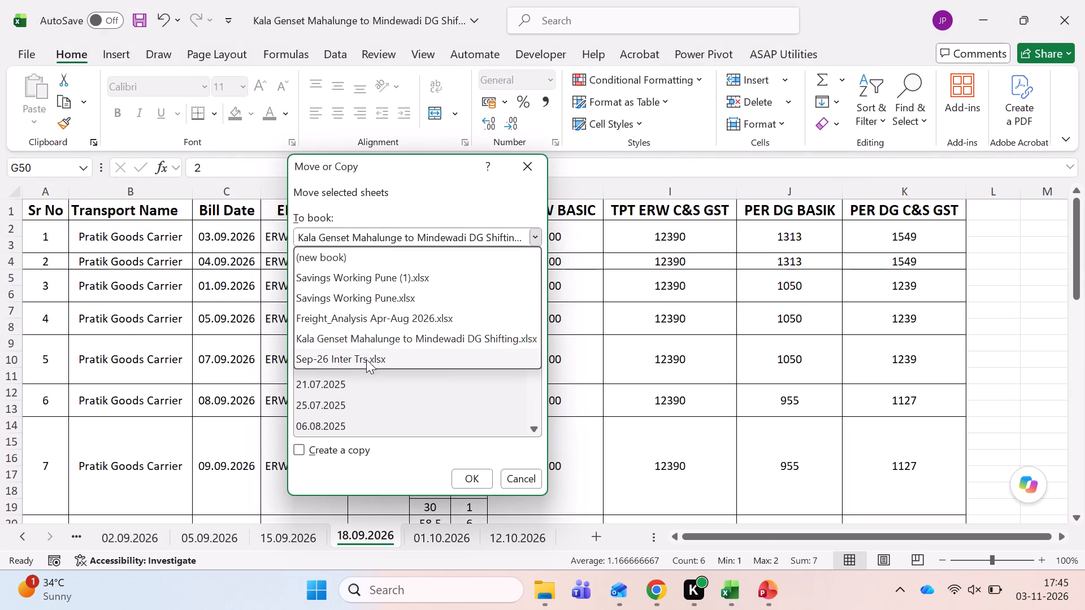
pyautogui.click(366, 359)
pyautogui.click(344, 453)
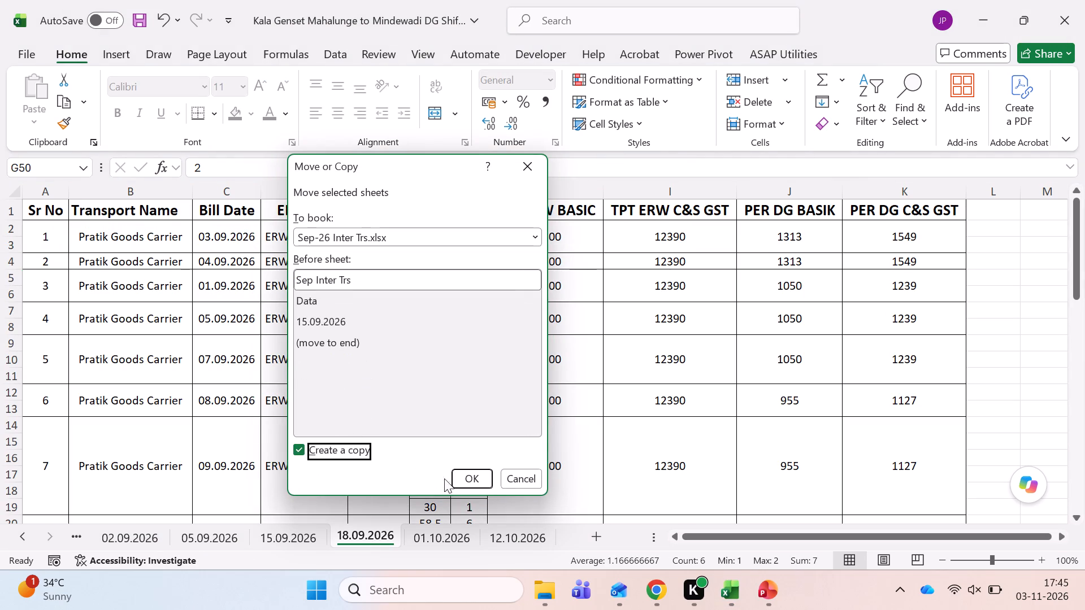
pyautogui.click(340, 338)
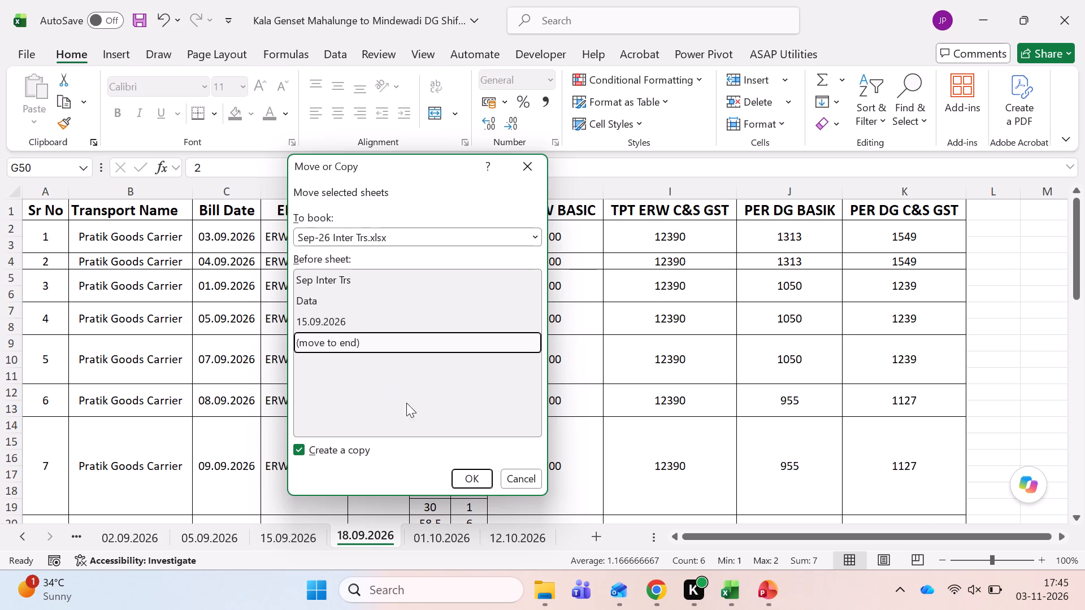
pyautogui.click(466, 476)
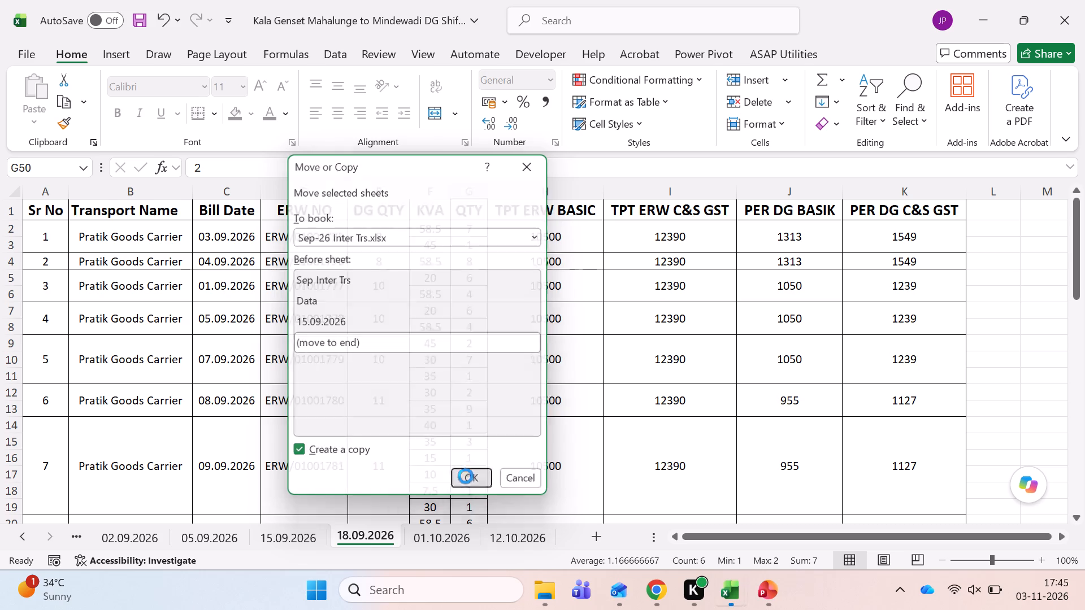